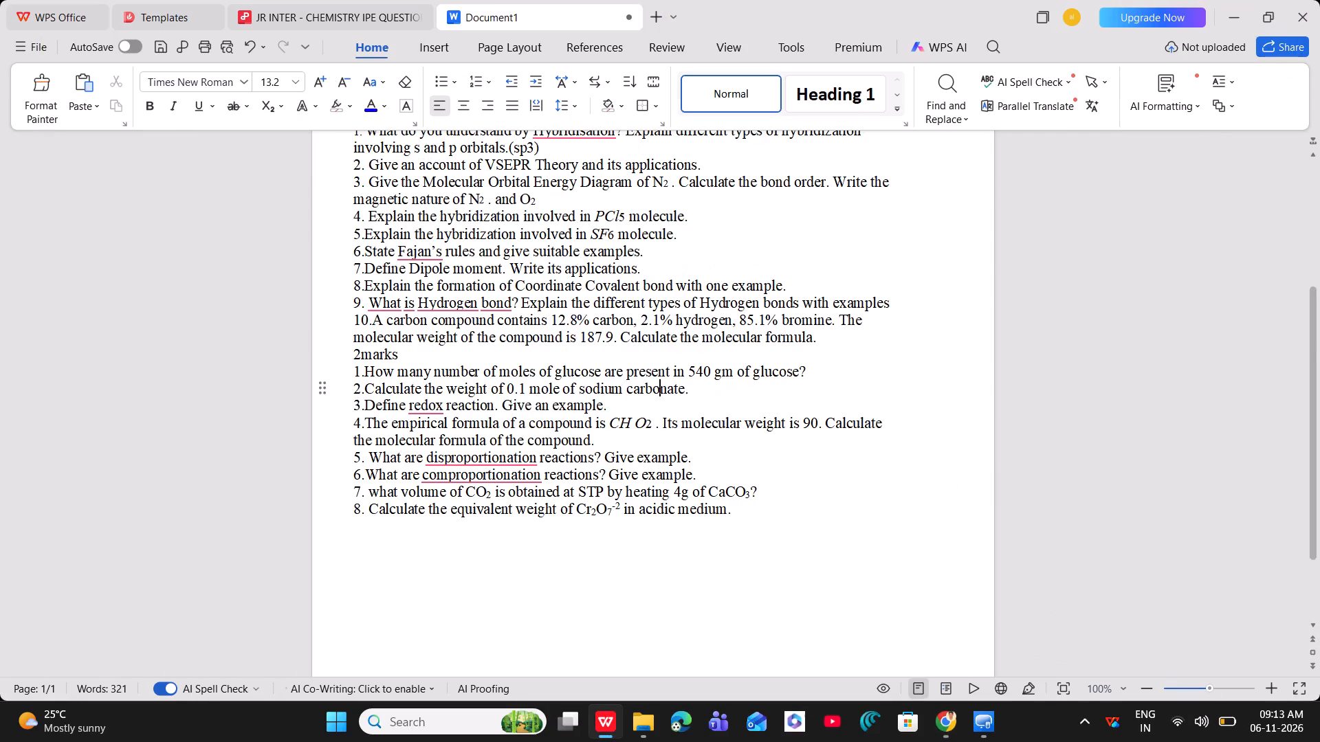
Select the "Essay 8marks" heading line at the start of the chemistry question document.
scroll(825, 379, "up", 8)
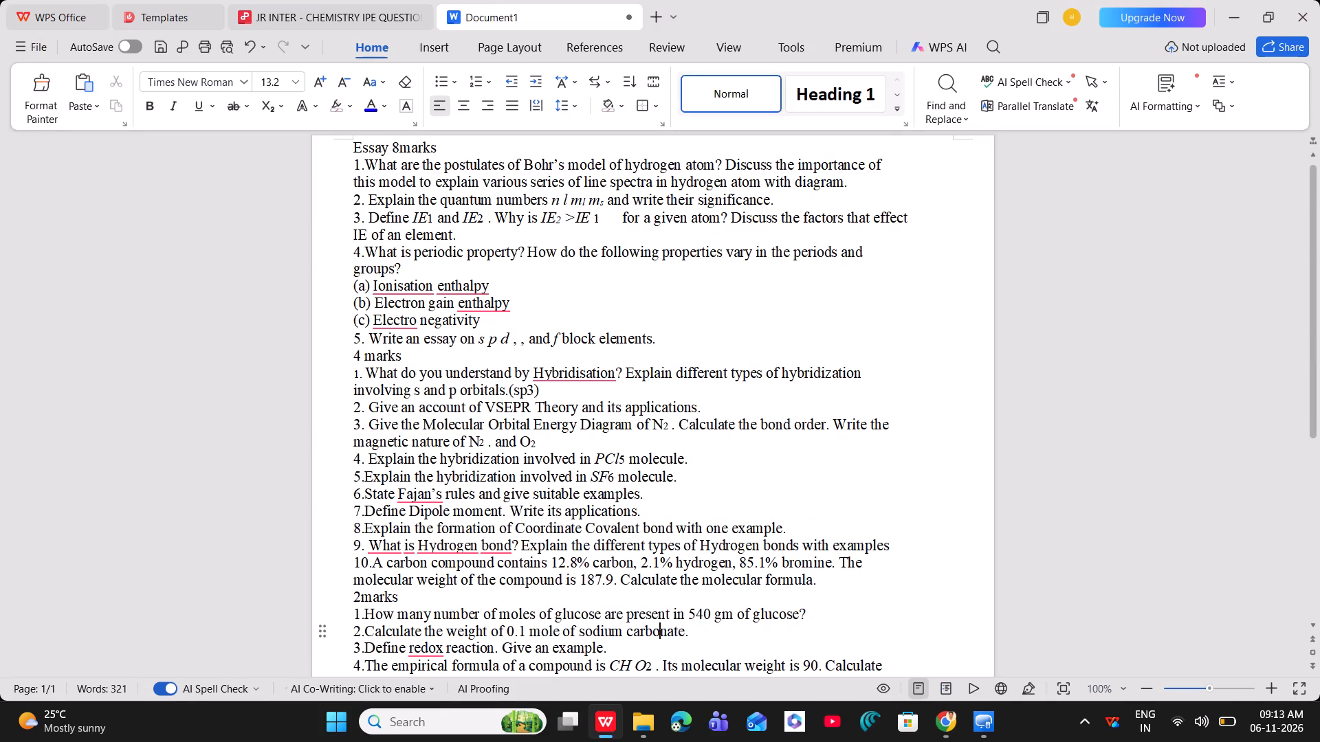
scroll(825, 379, "up", 1)
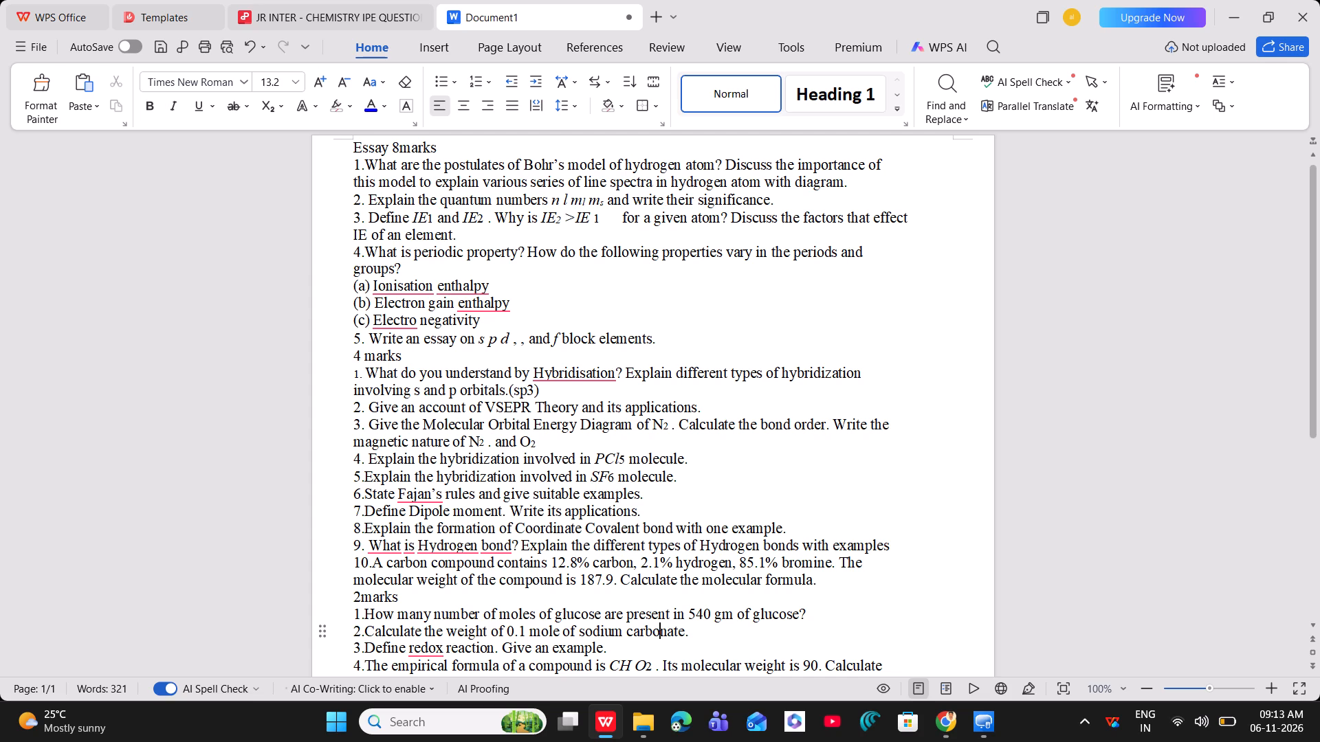
scroll(825, 379, "up", 3)
Format the "Essay 8marks" heading as bold, size 16 and centred.
left_click_drag(352, 146, 440, 144)
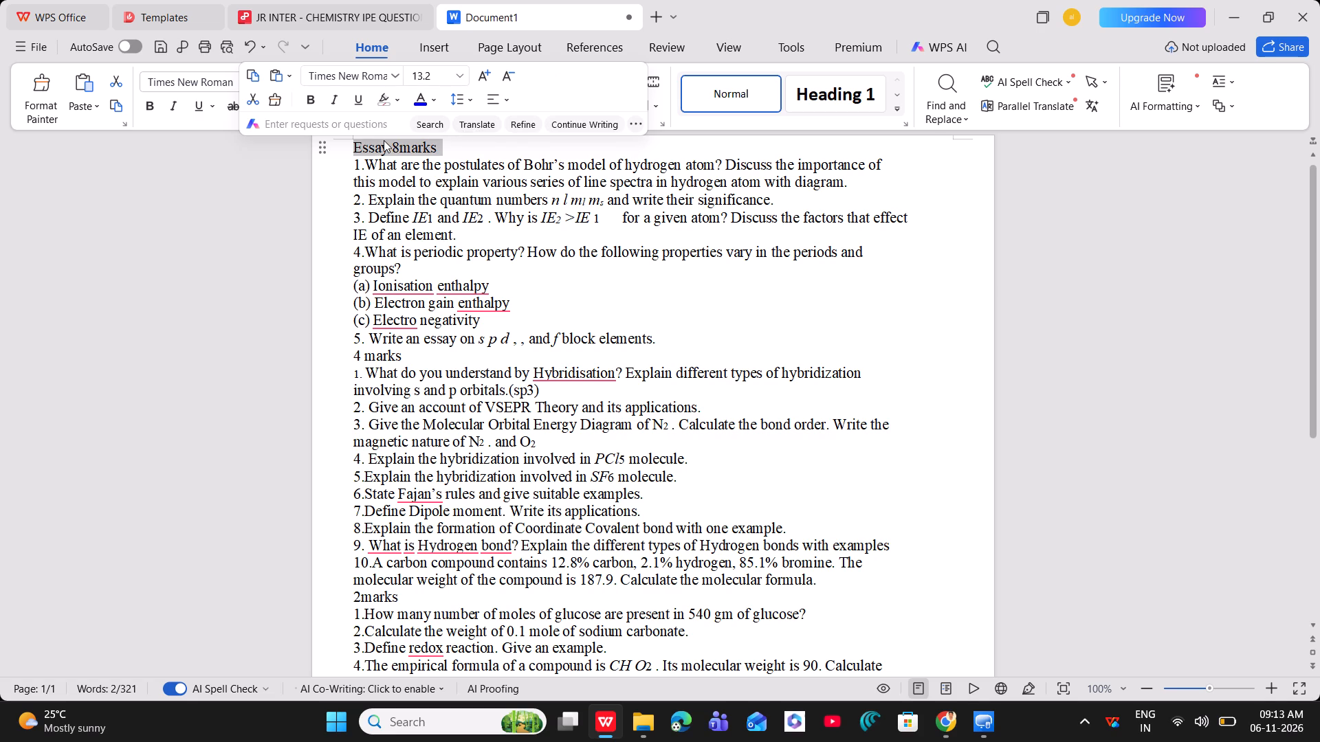
left_click(153, 104)
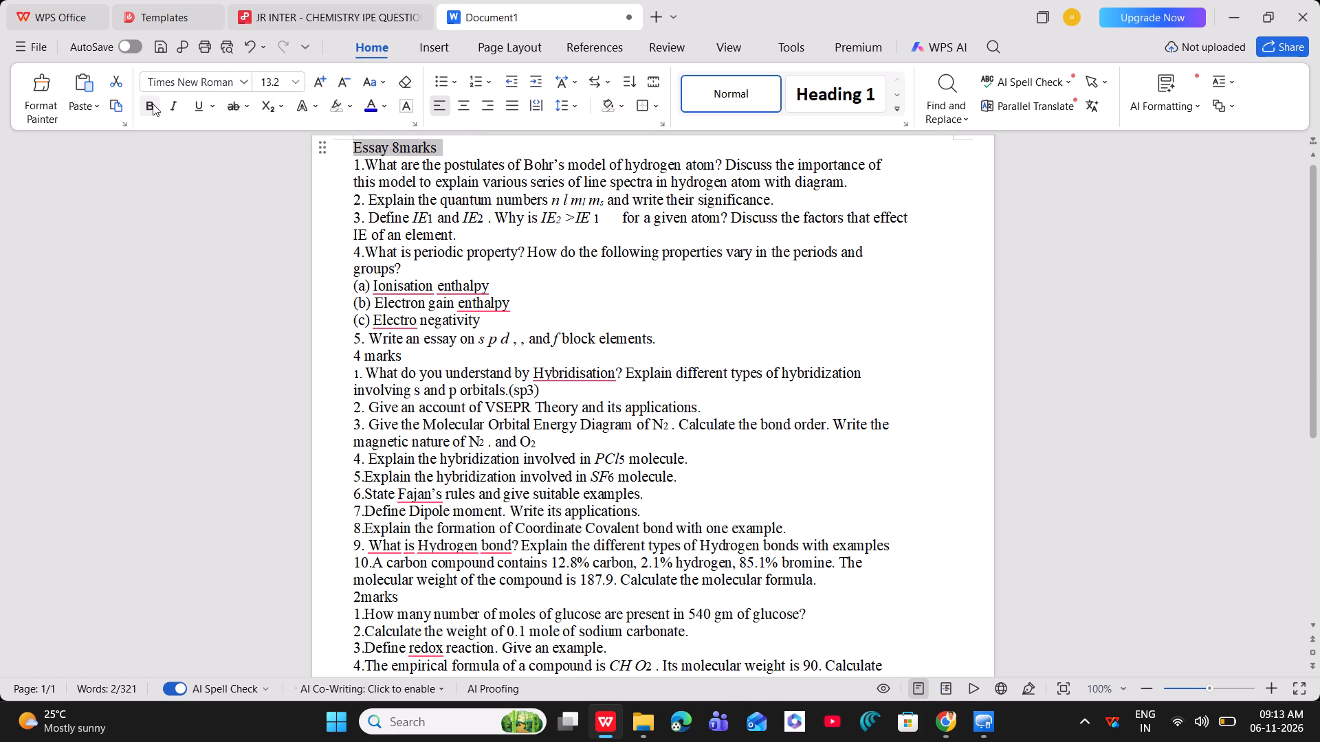
left_click(295, 78)
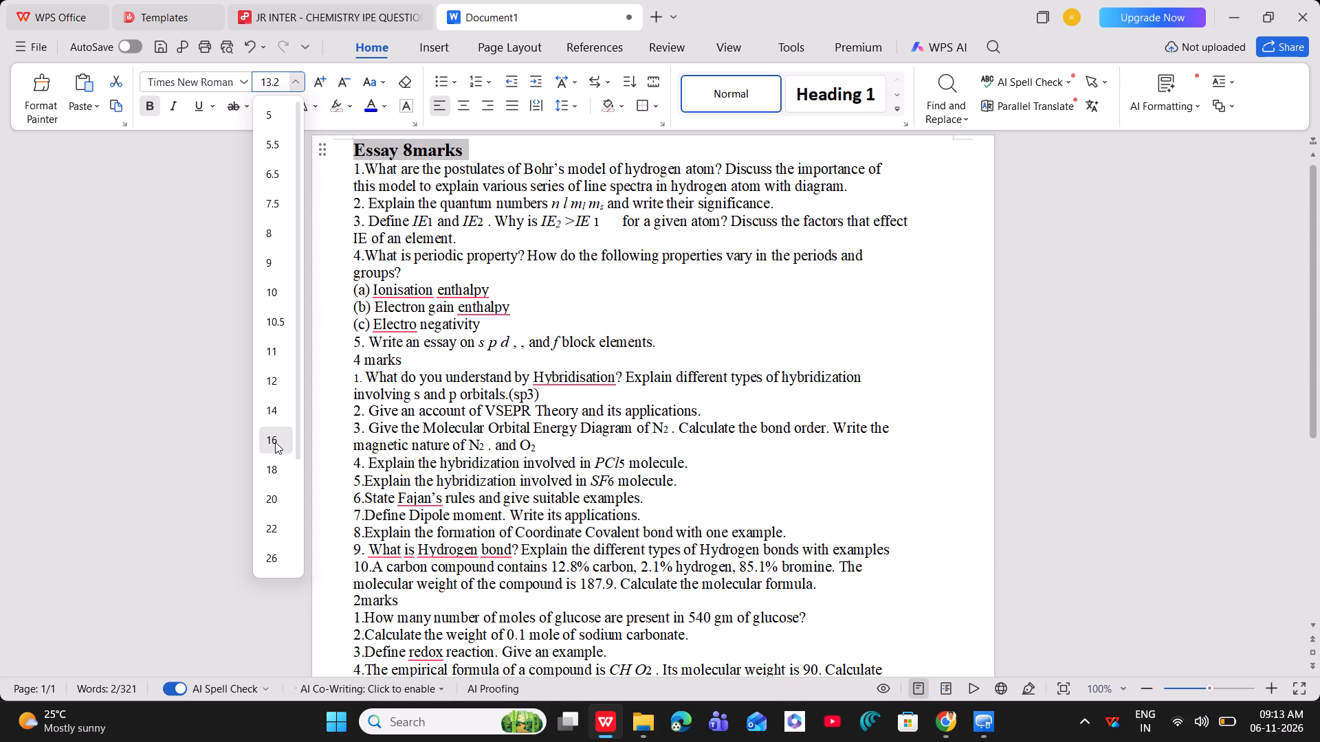
left_click(275, 442)
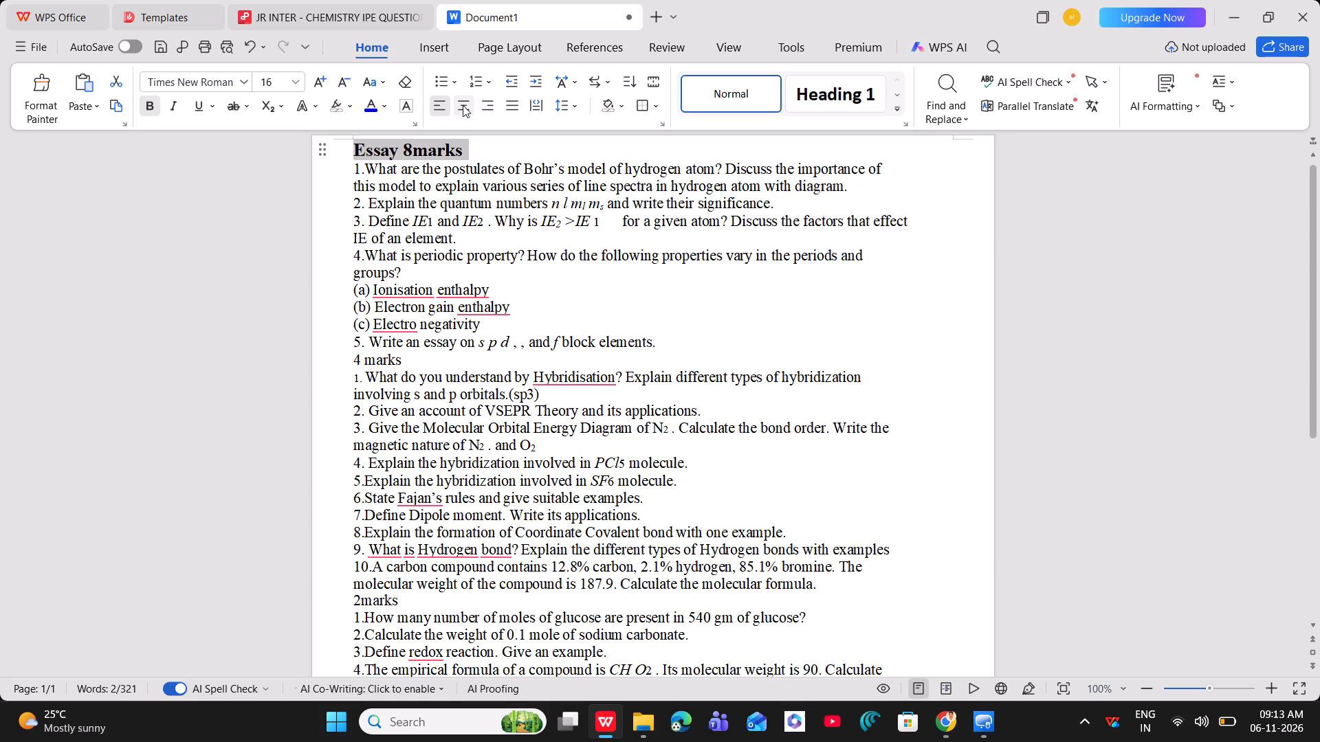
left_click(463, 105)
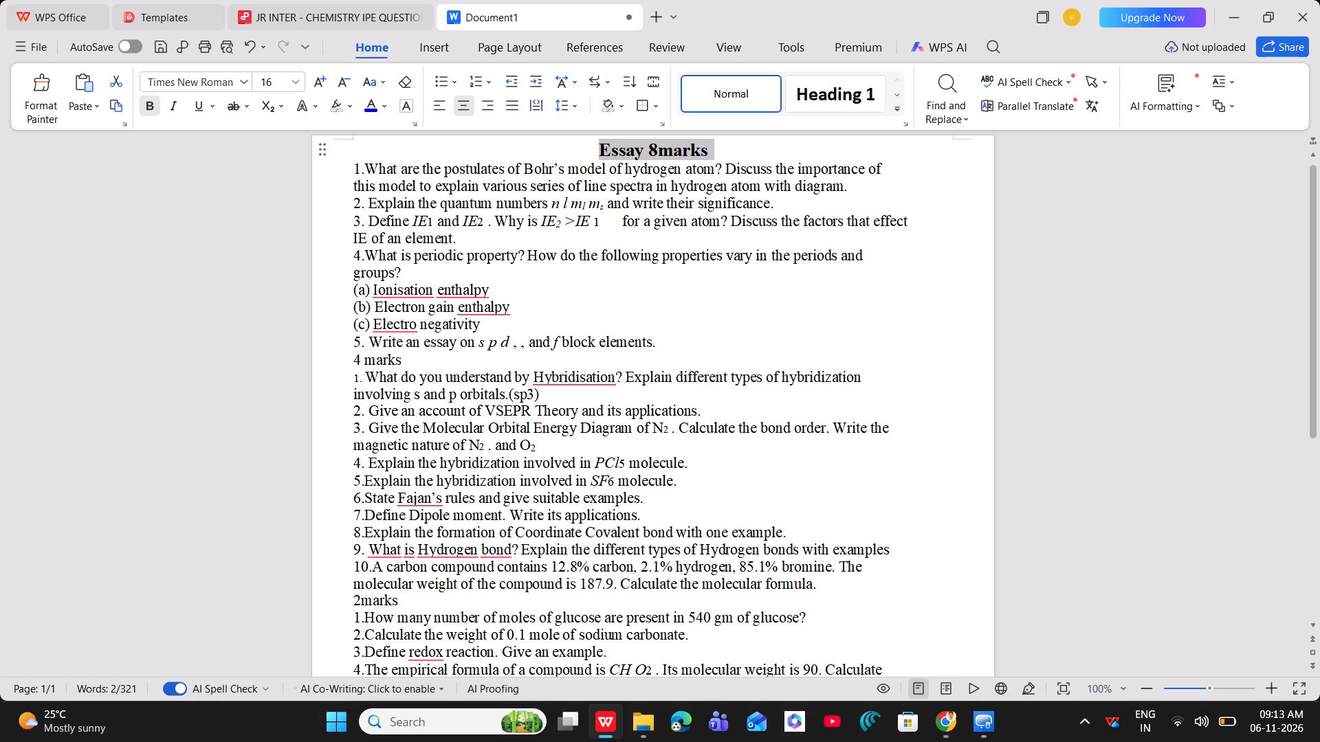
Set the line spacing of essay questions 1 to 5, including sub-items (a) to (c), to 1.5.
left_click_drag(351, 161, 375, 175)
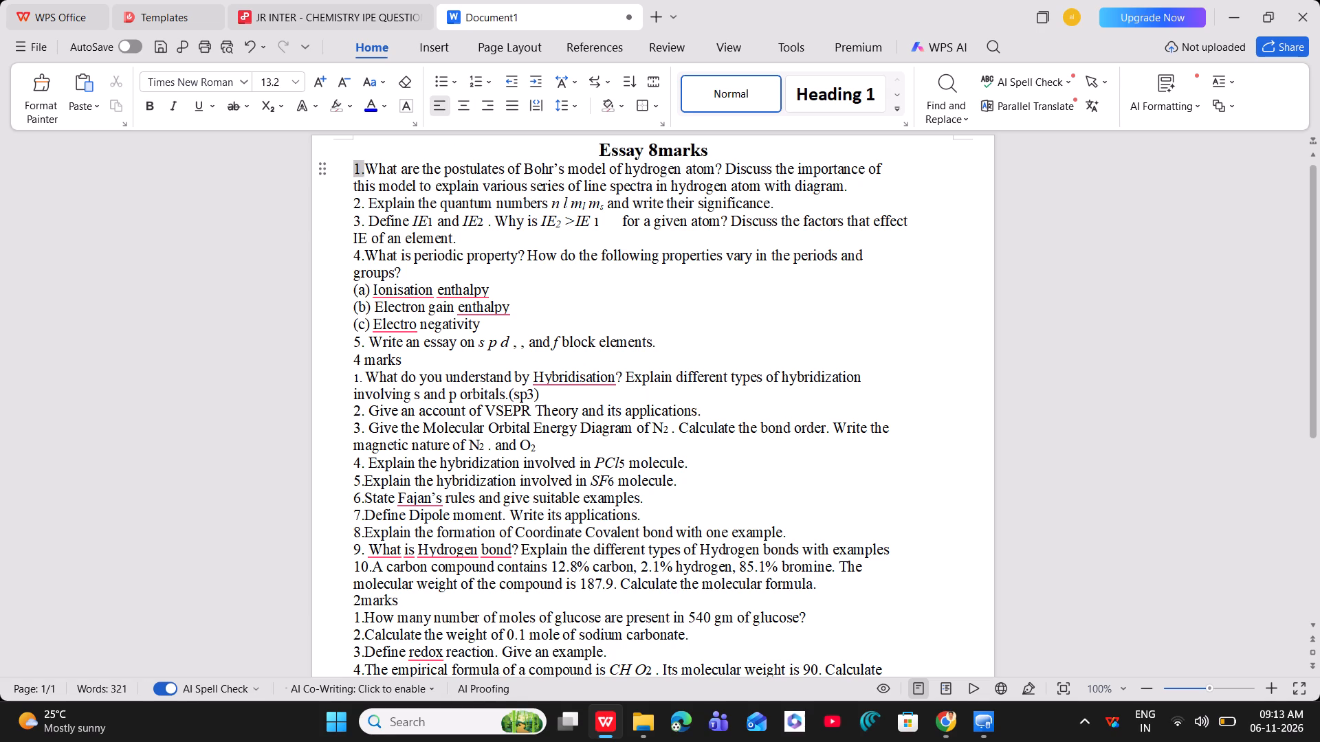
left_click_drag(375, 175, 485, 275)
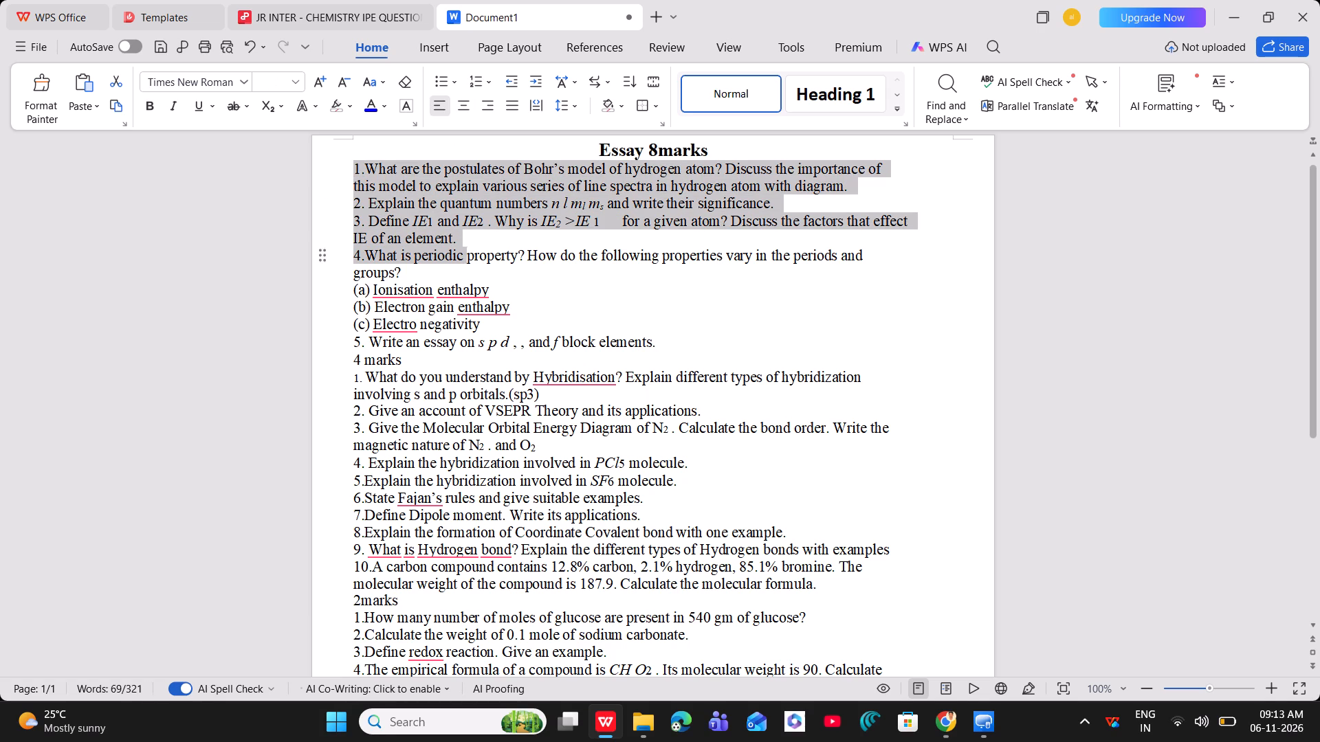
left_click_drag(485, 275, 670, 346)
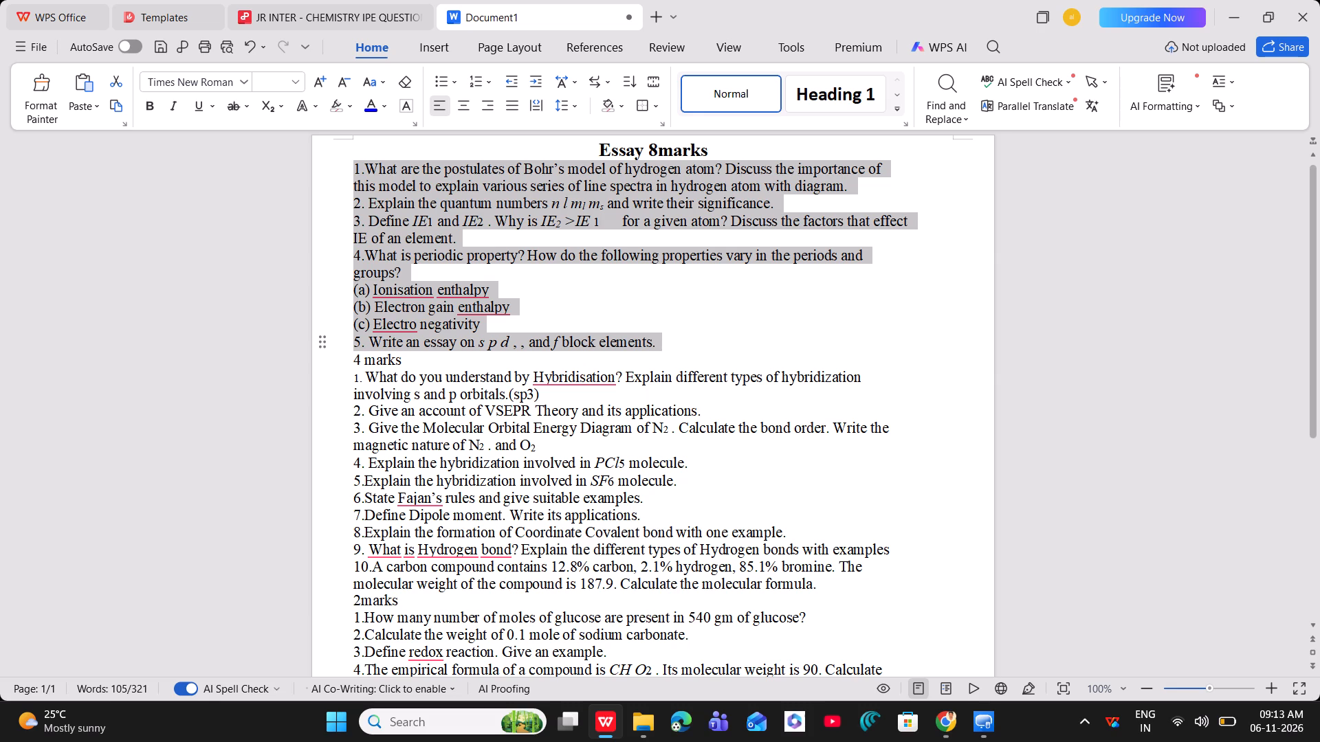
left_click_drag(670, 346, 670, 344)
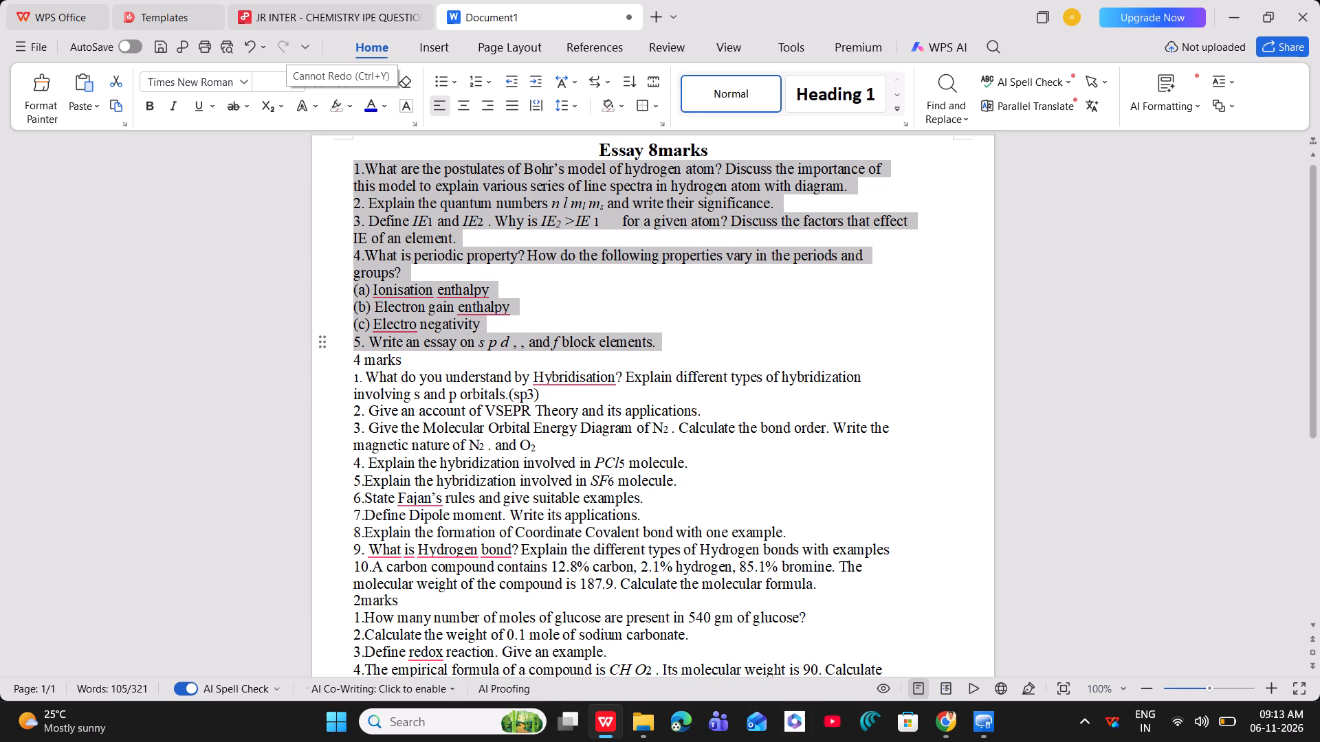
left_click(573, 102)
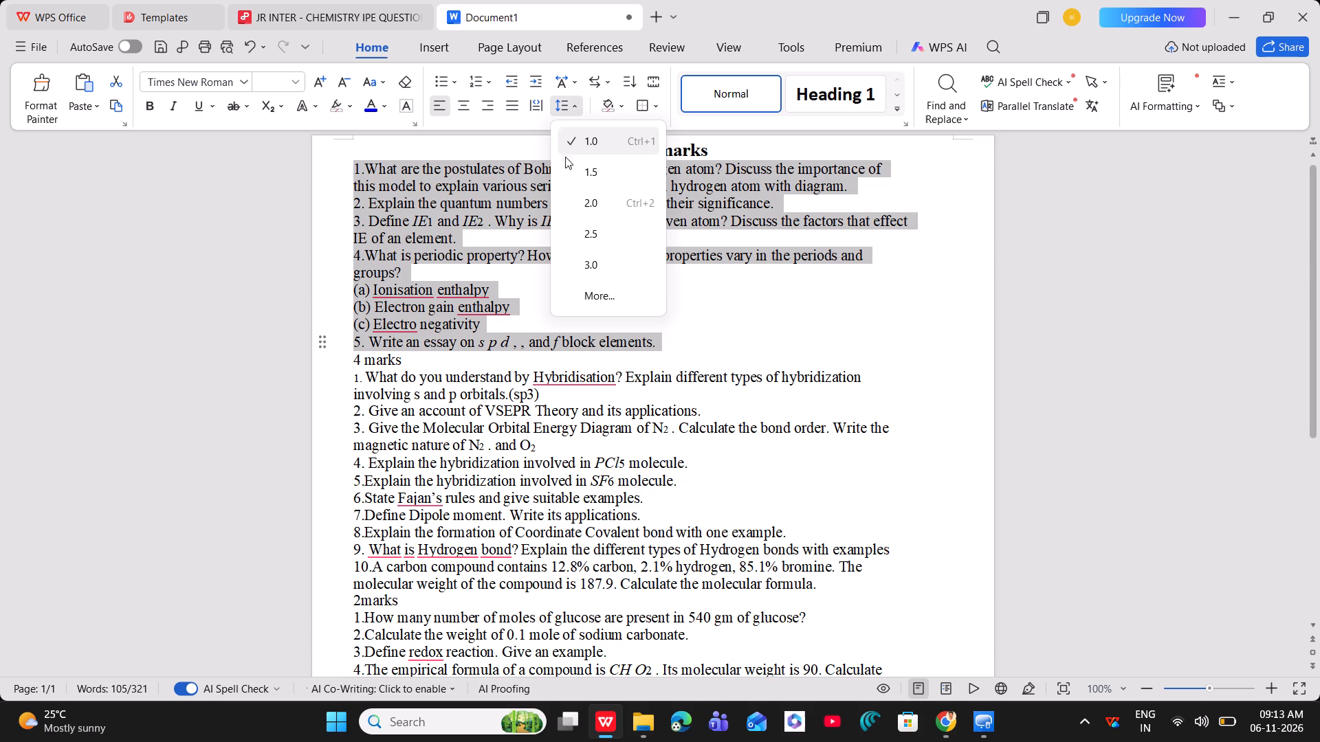
left_click(562, 176)
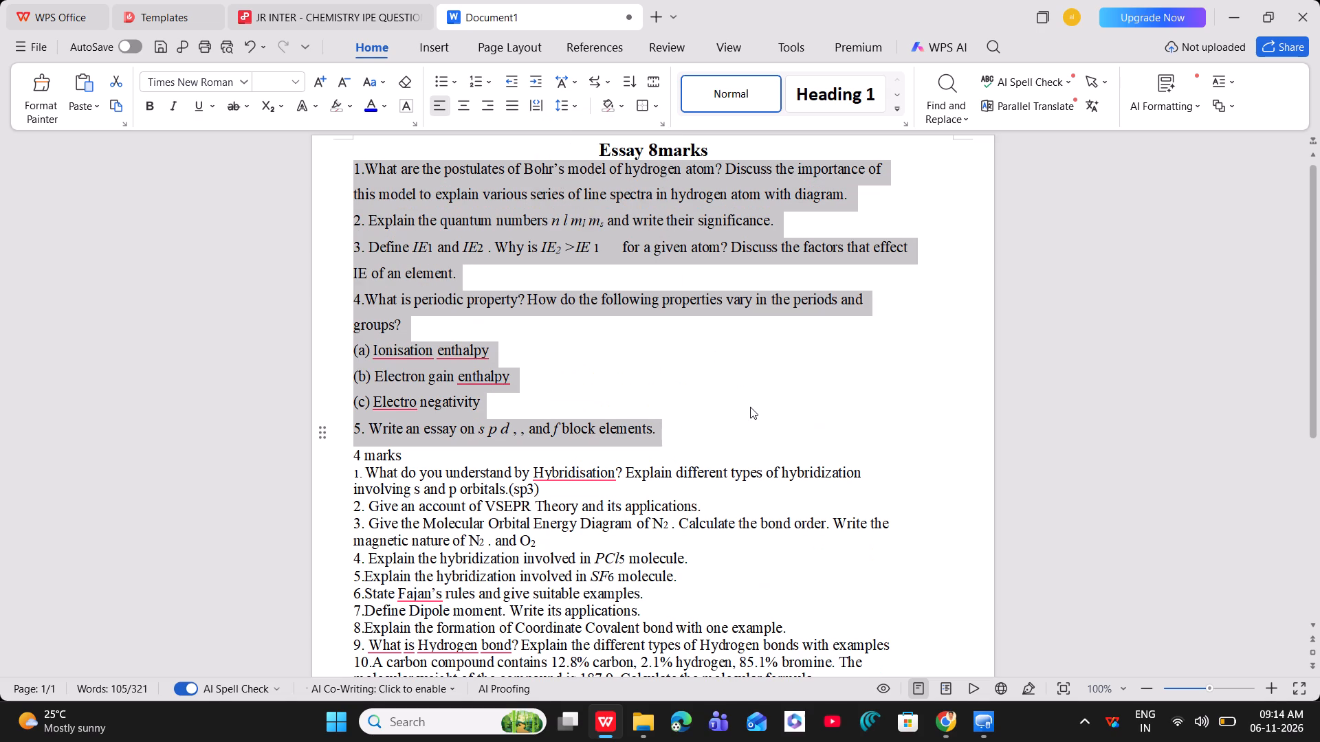
left_click(735, 380)
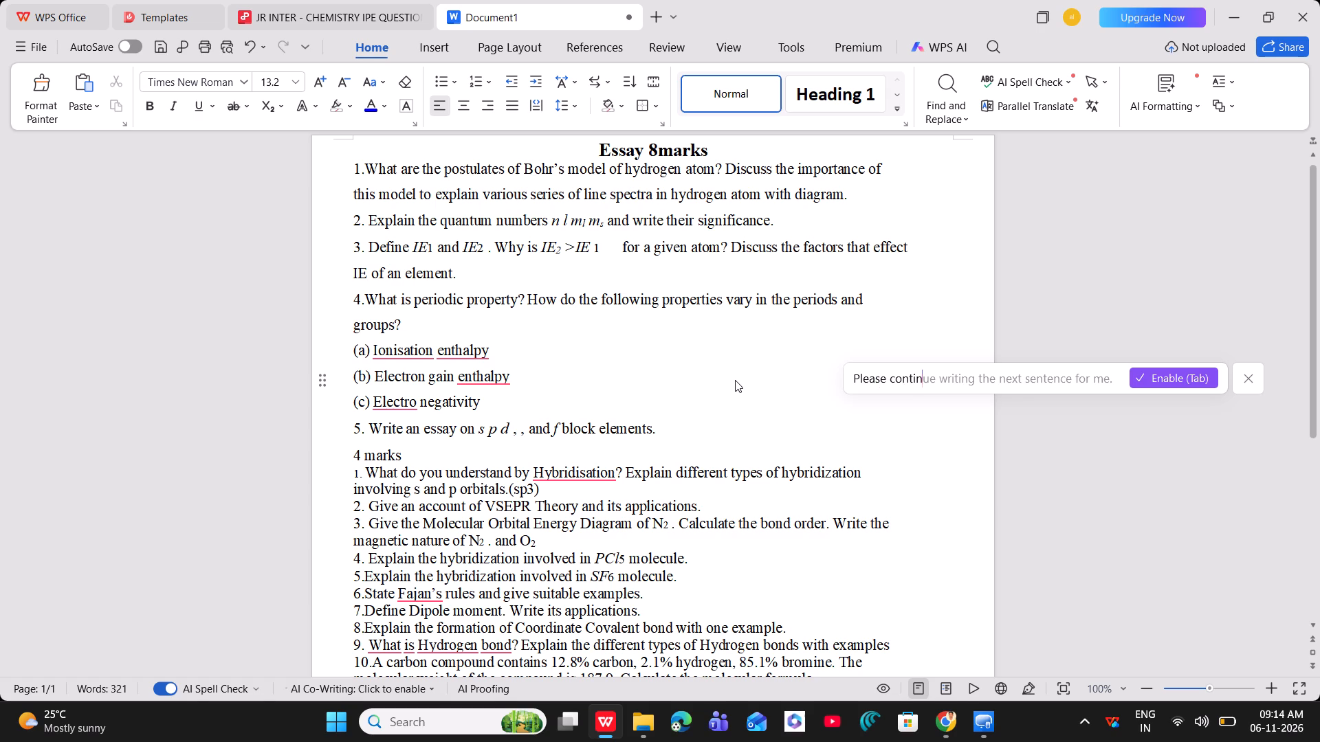
Delete the two stray commas after "s p d" in essay question 5.
left_click(525, 429)
key("BackSpace")
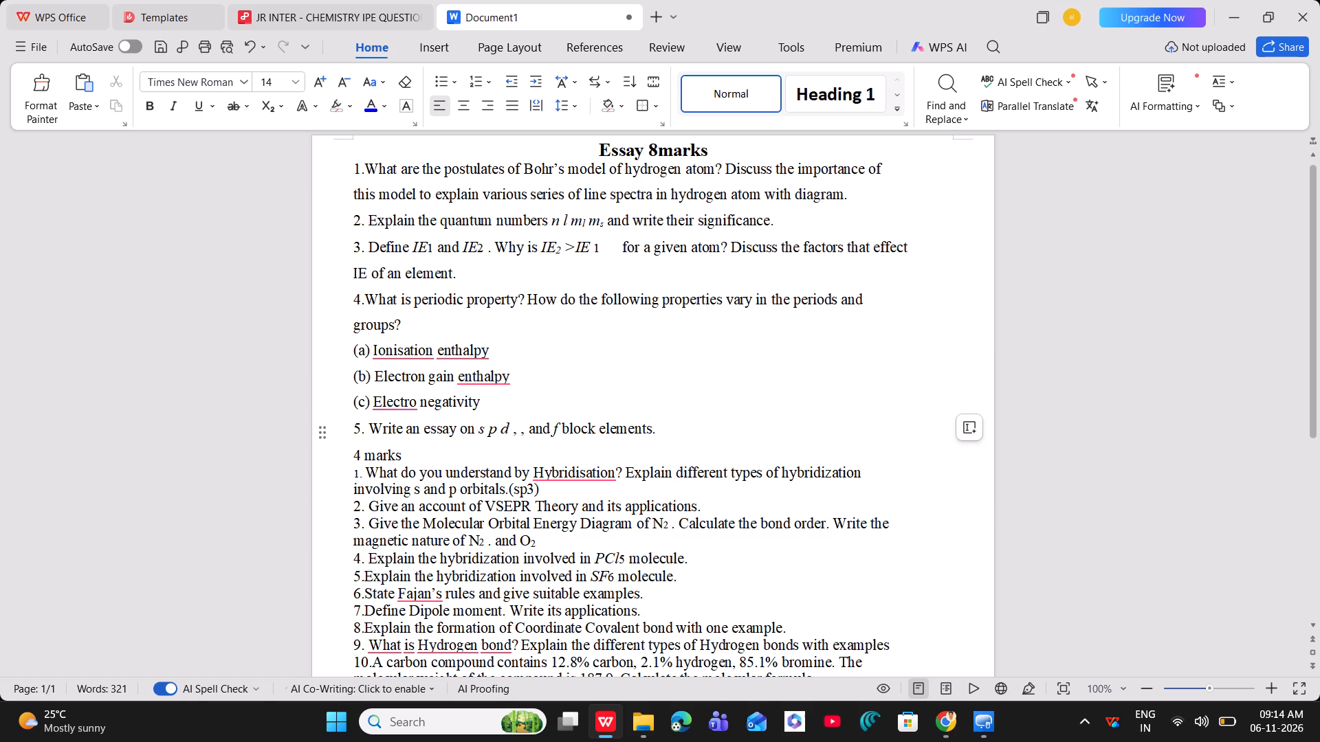
key("BackSpace")
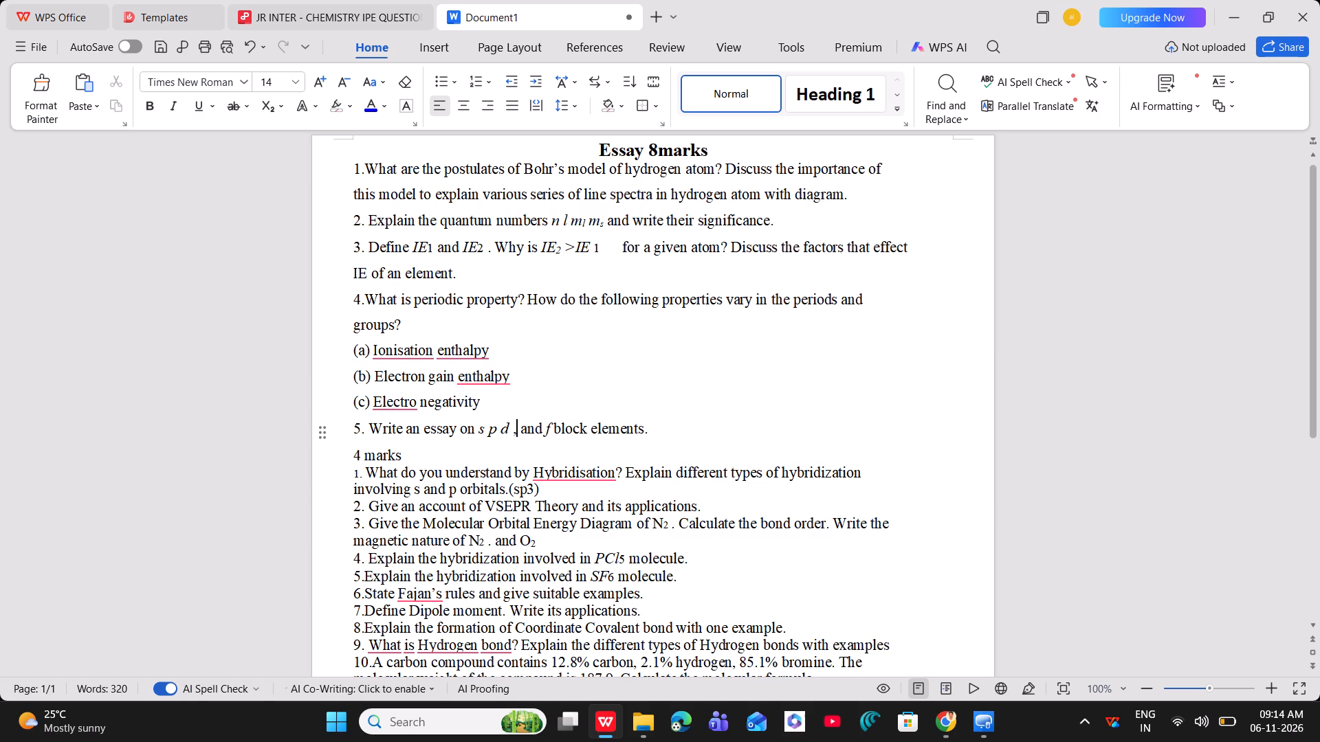
key("BackSpace")
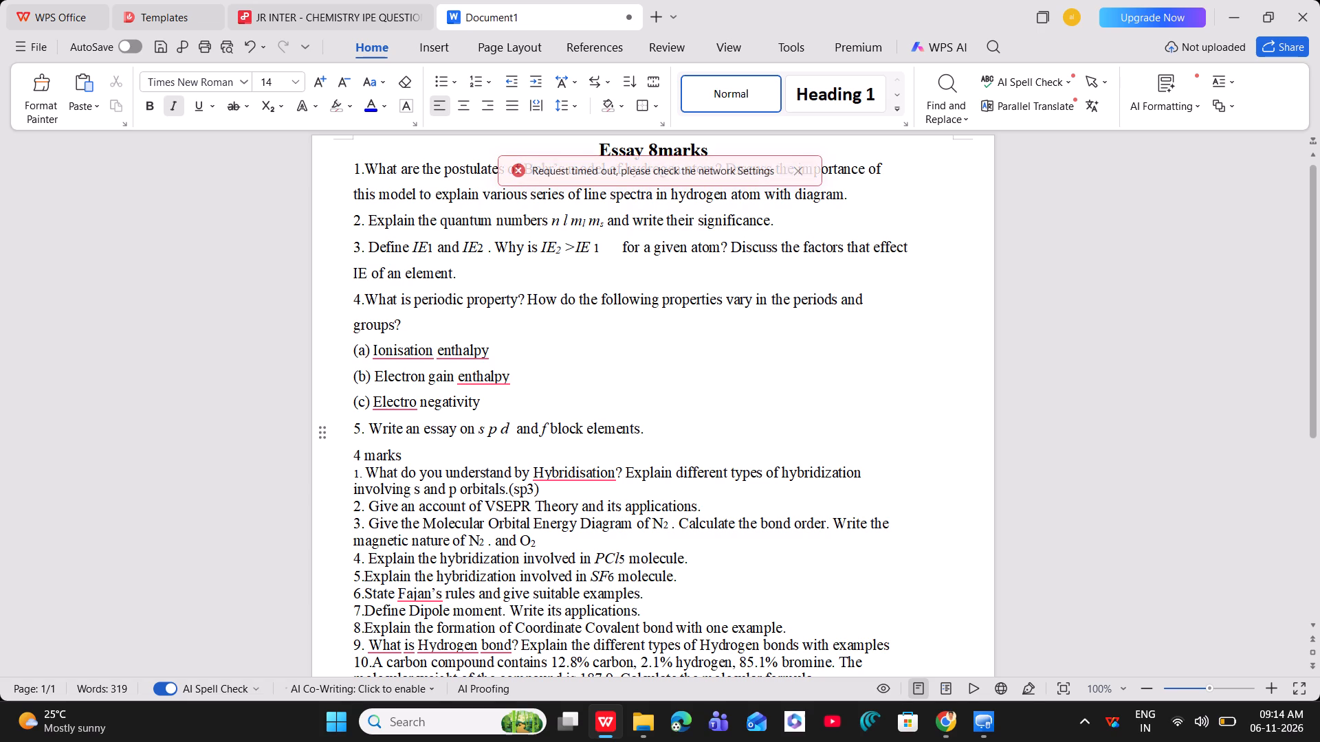
Format the "4 marks" heading as bold, size 16 and centred.
left_click_drag(411, 453, 346, 455)
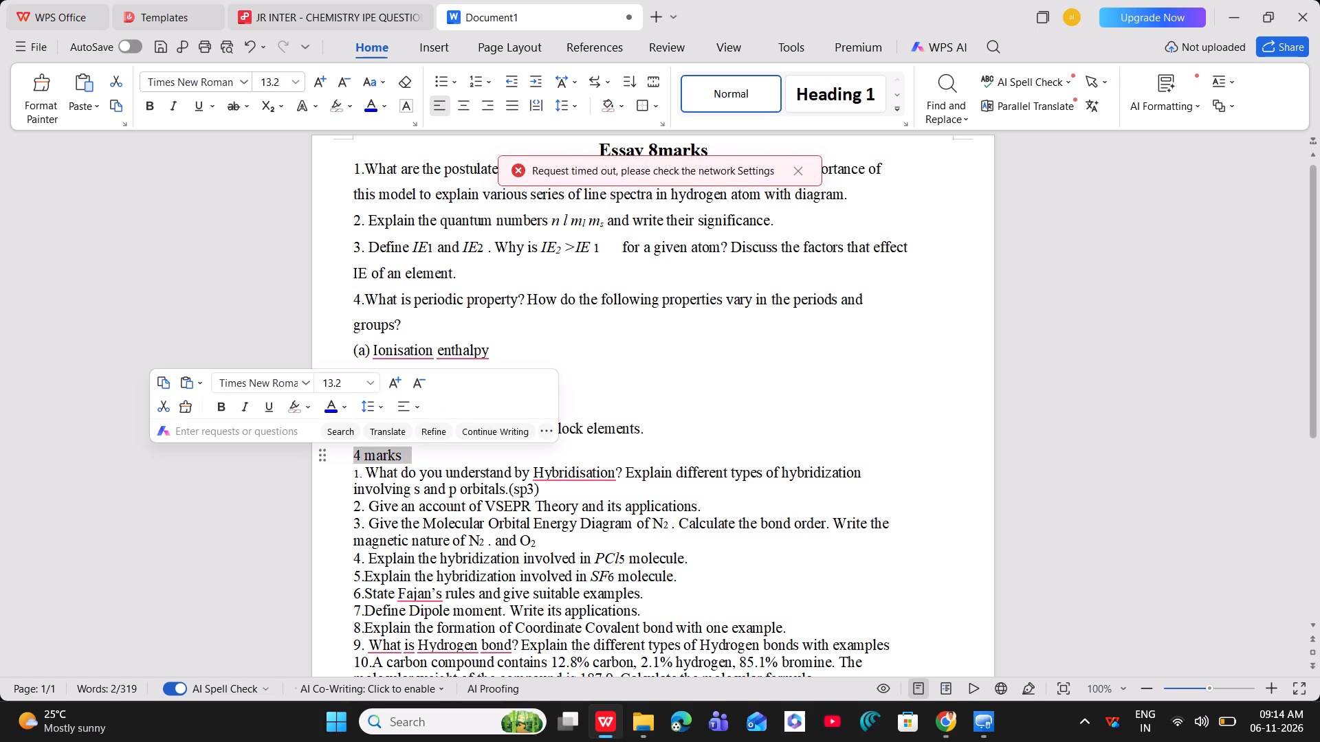
left_click(214, 402)
left_click(367, 377)
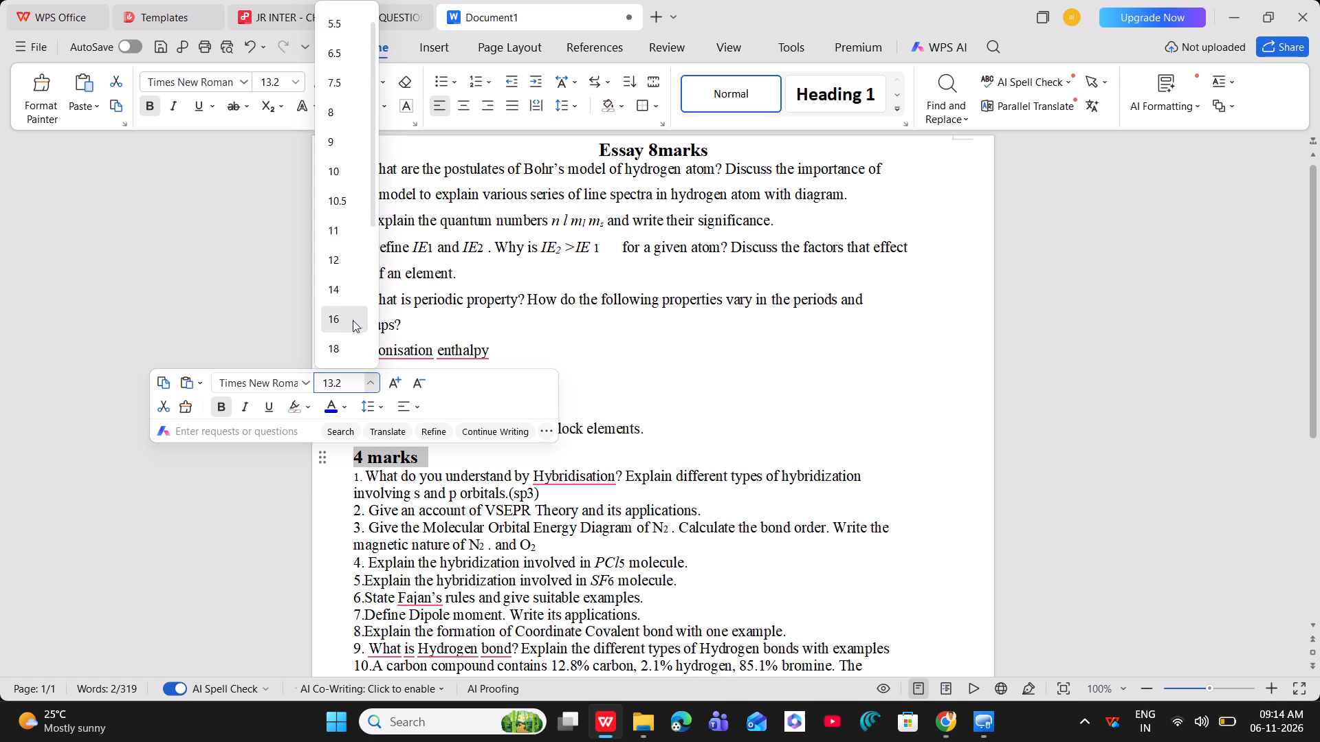
left_click(353, 320)
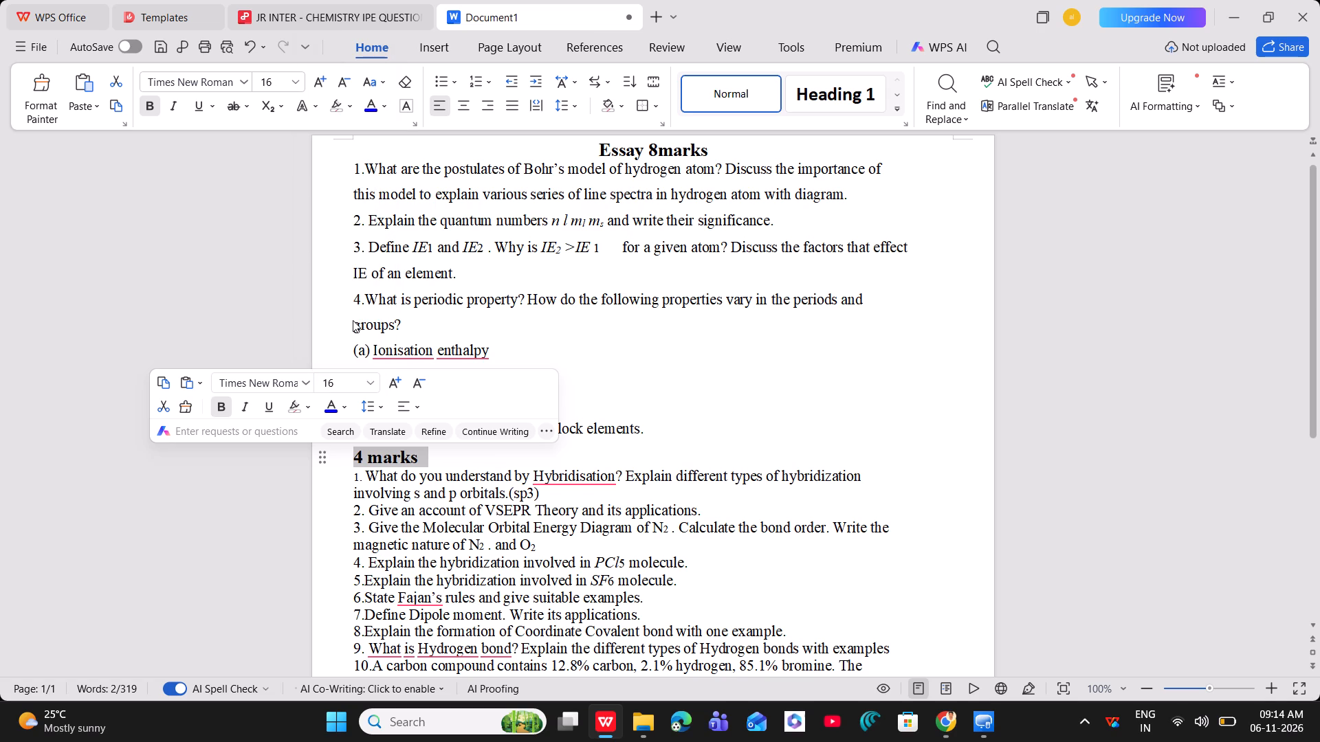
left_click(463, 107)
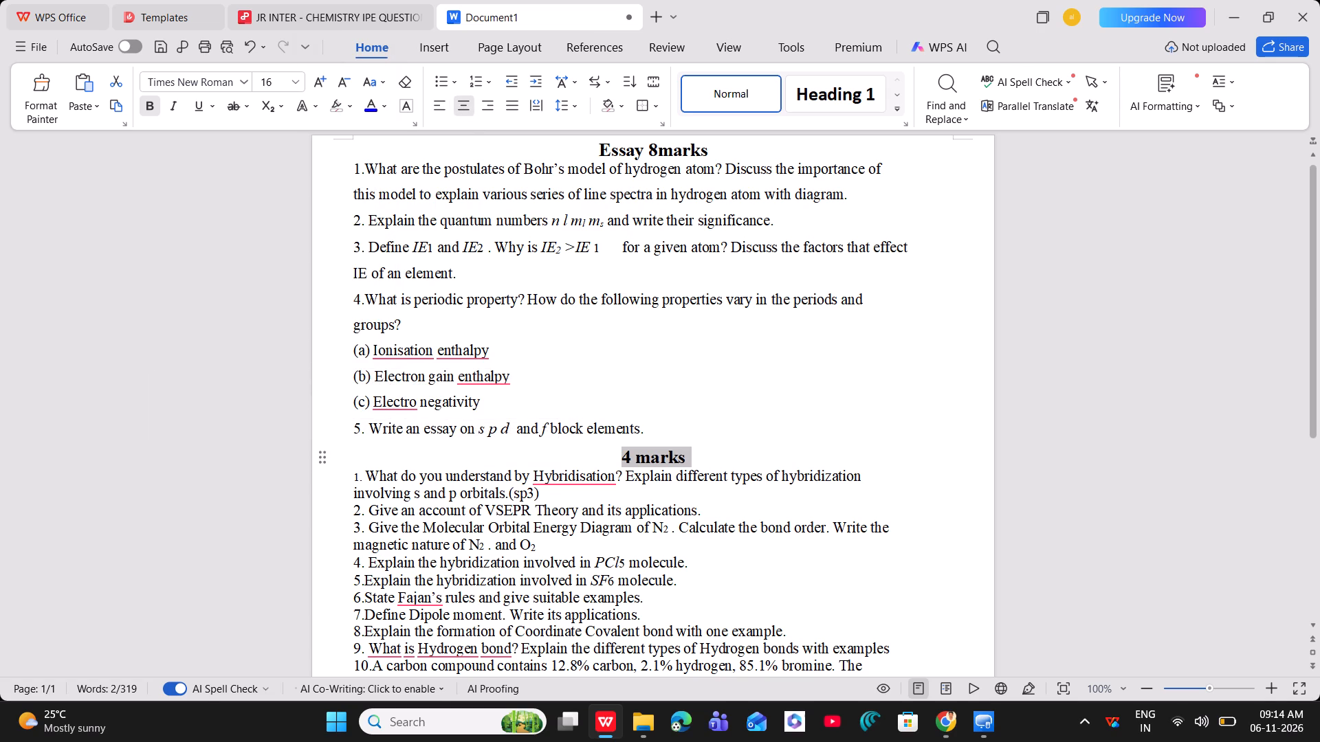
Set the line spacing of all text below the "4 marks" heading, through the last 2-mark question, to 1.5.
scroll(795, 393, "down", 3)
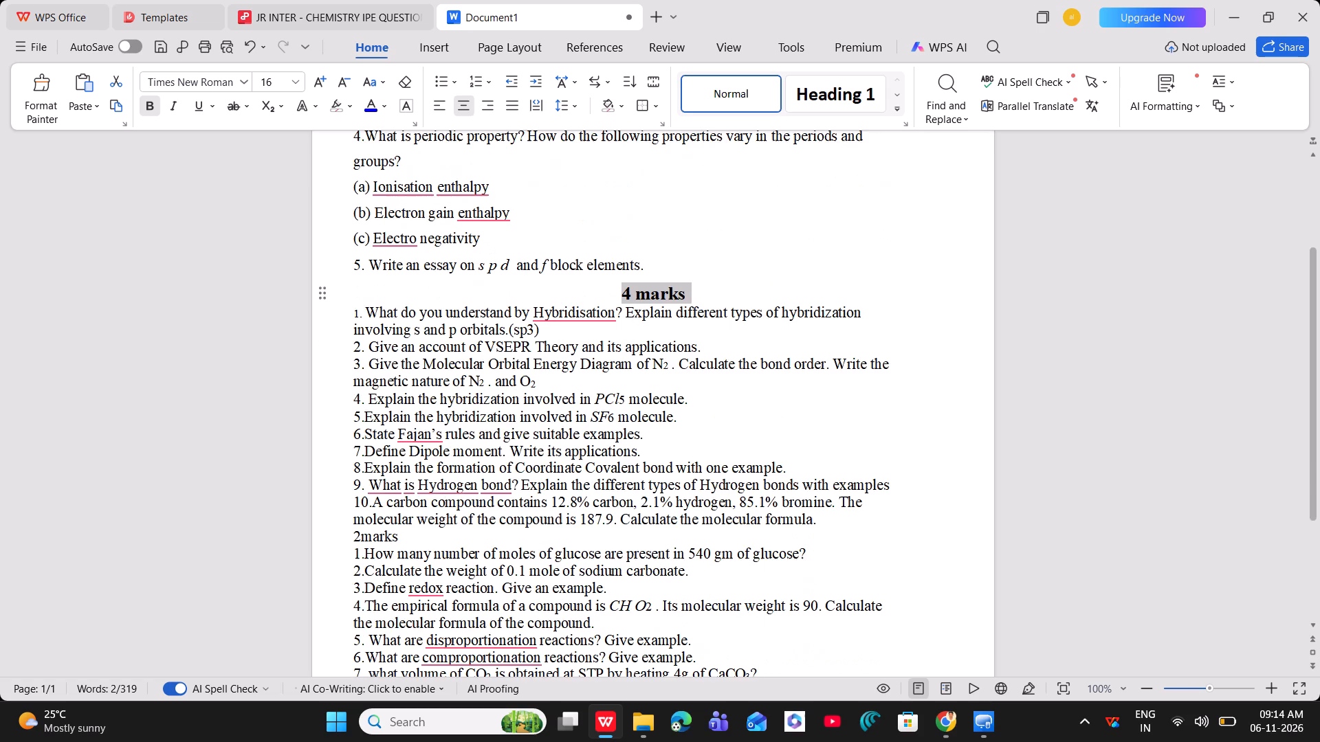
scroll(795, 393, "down", 5)
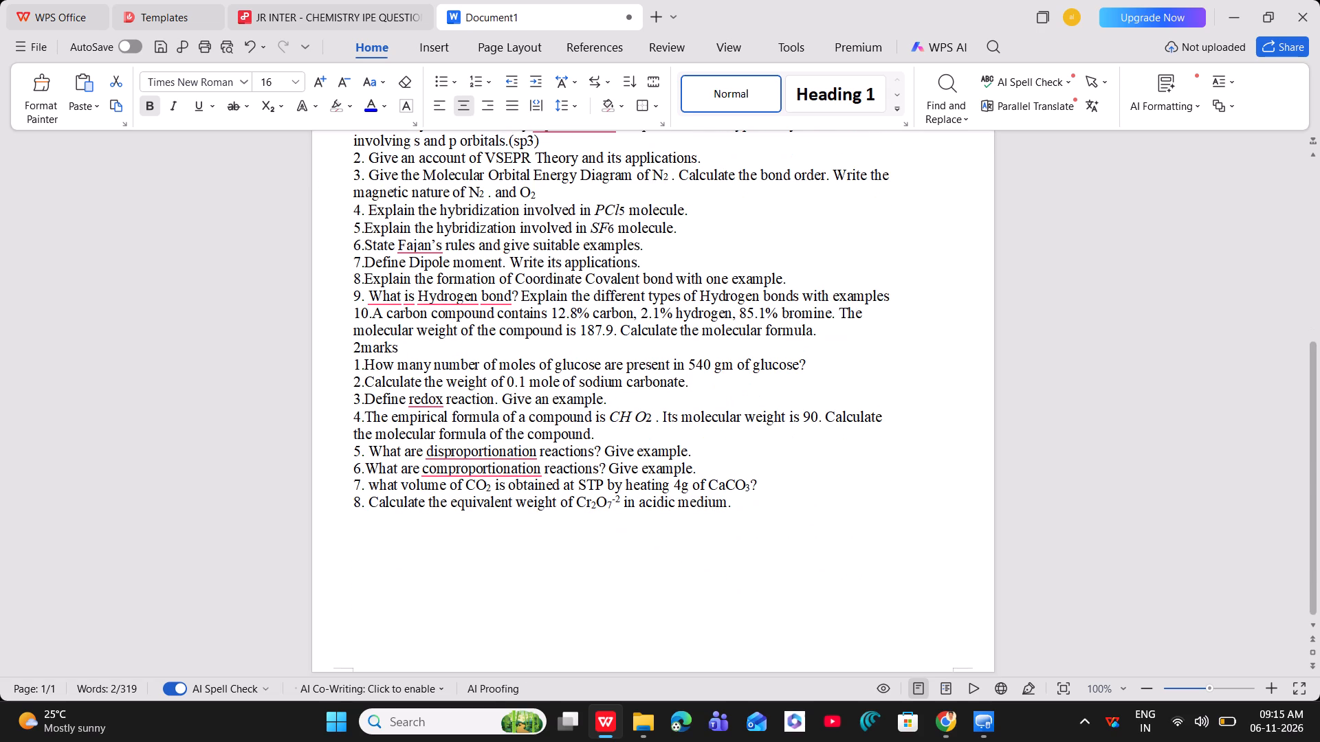
left_click(795, 393)
scroll(795, 393, "up", 4)
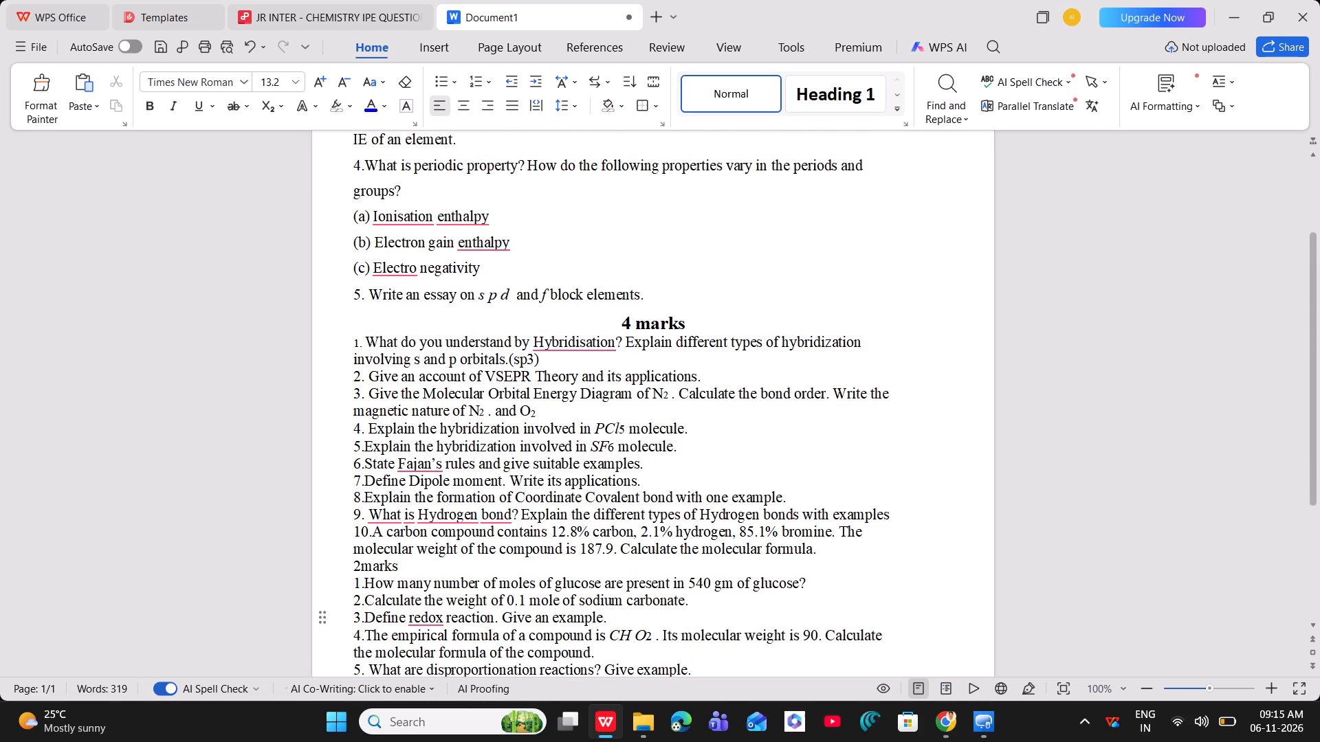
left_click_drag(353, 336, 498, 499)
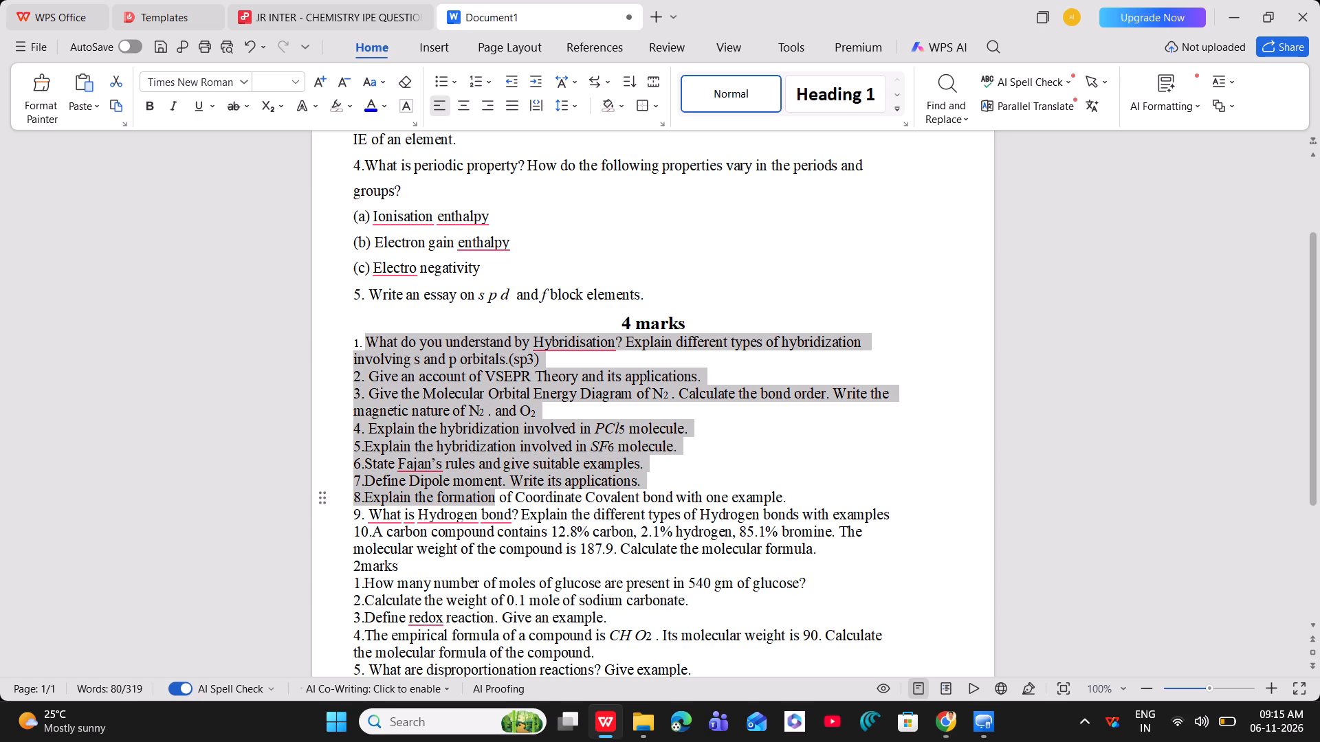
left_click_drag(498, 499, 605, 644)
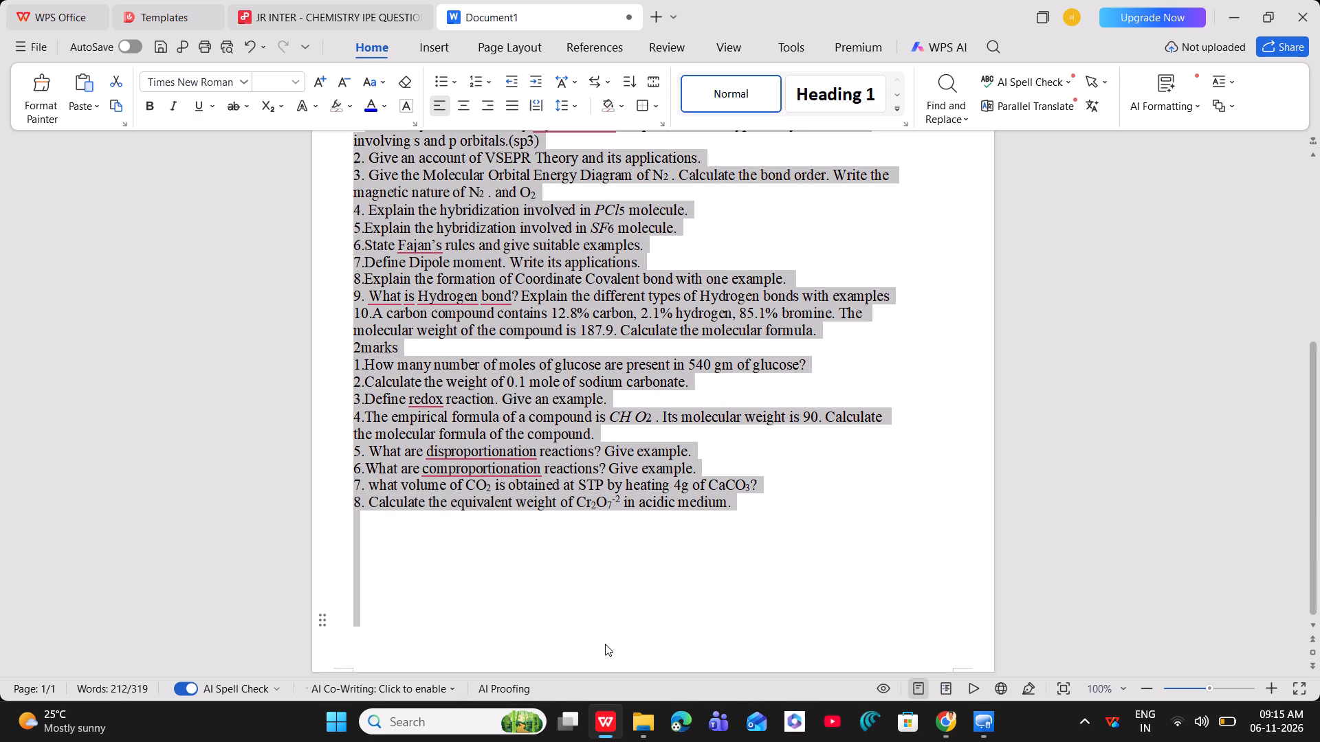
left_click_drag(605, 644, 737, 513)
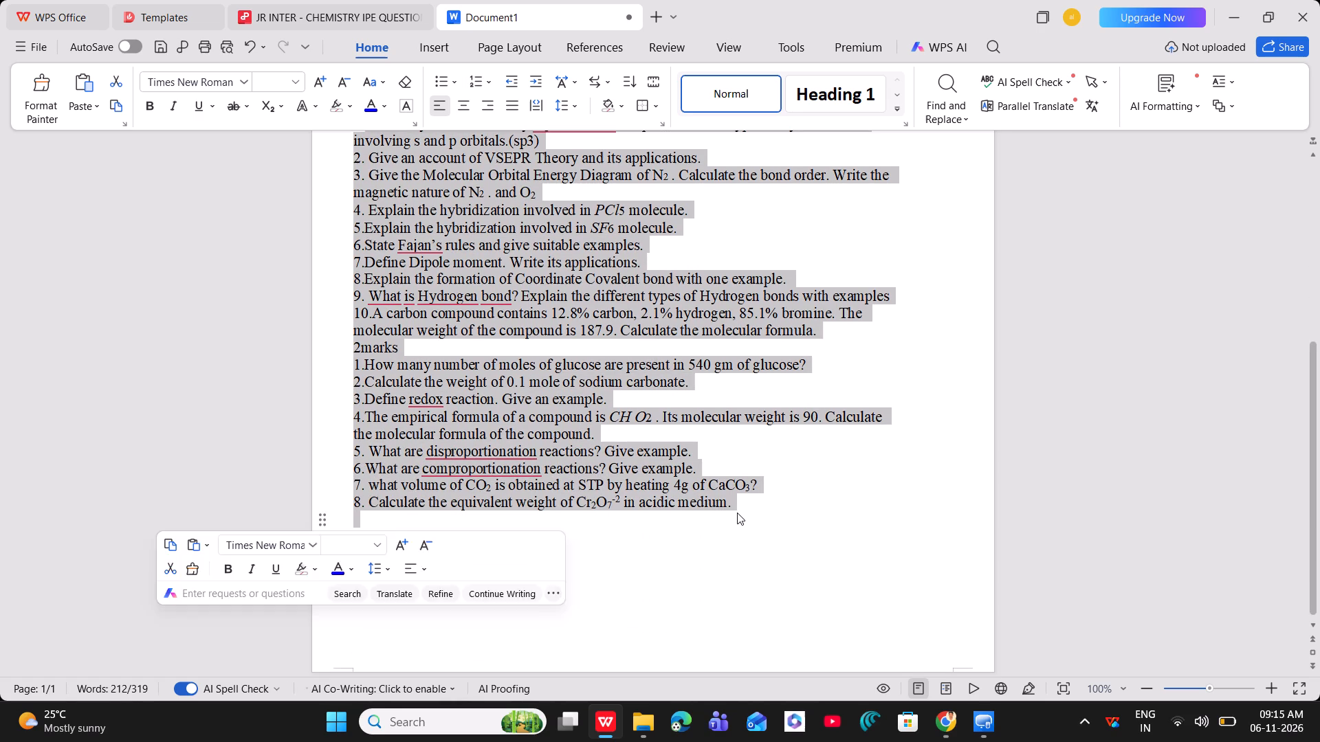
left_click(576, 103)
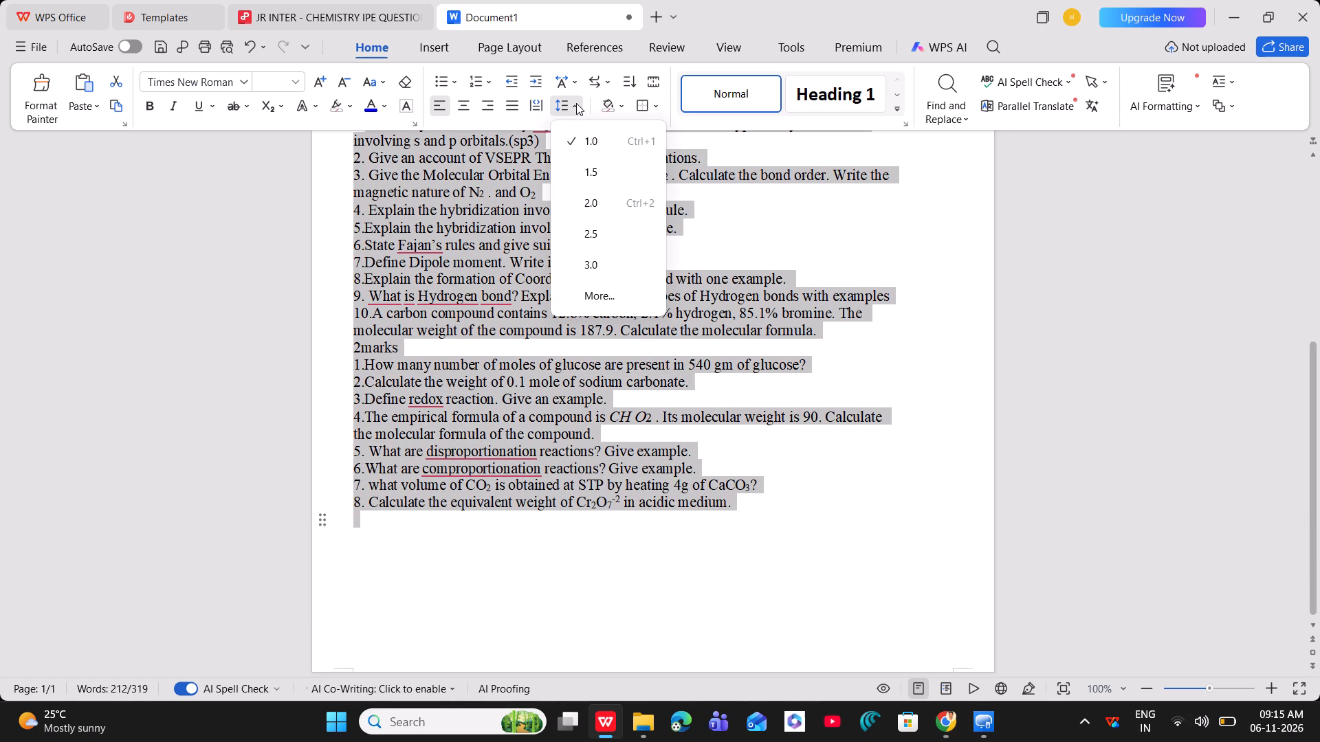
left_click(565, 170)
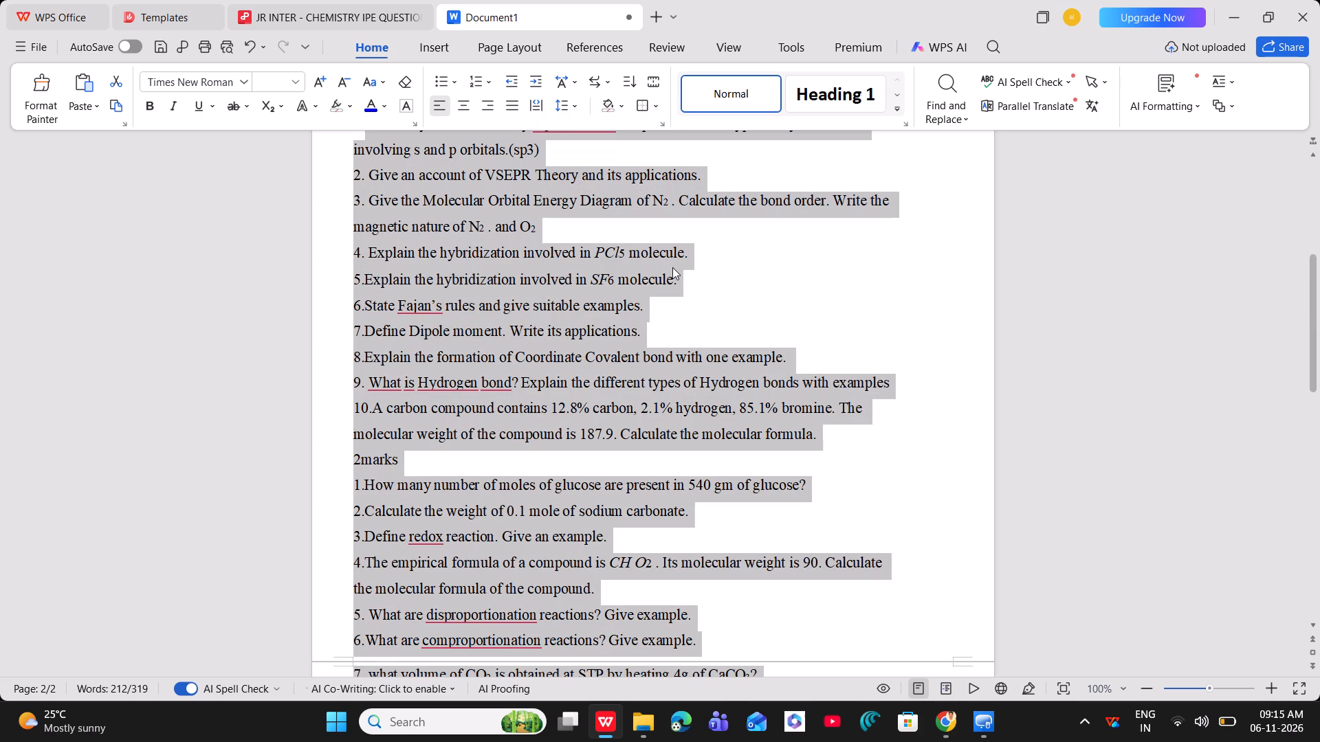
left_click(791, 298)
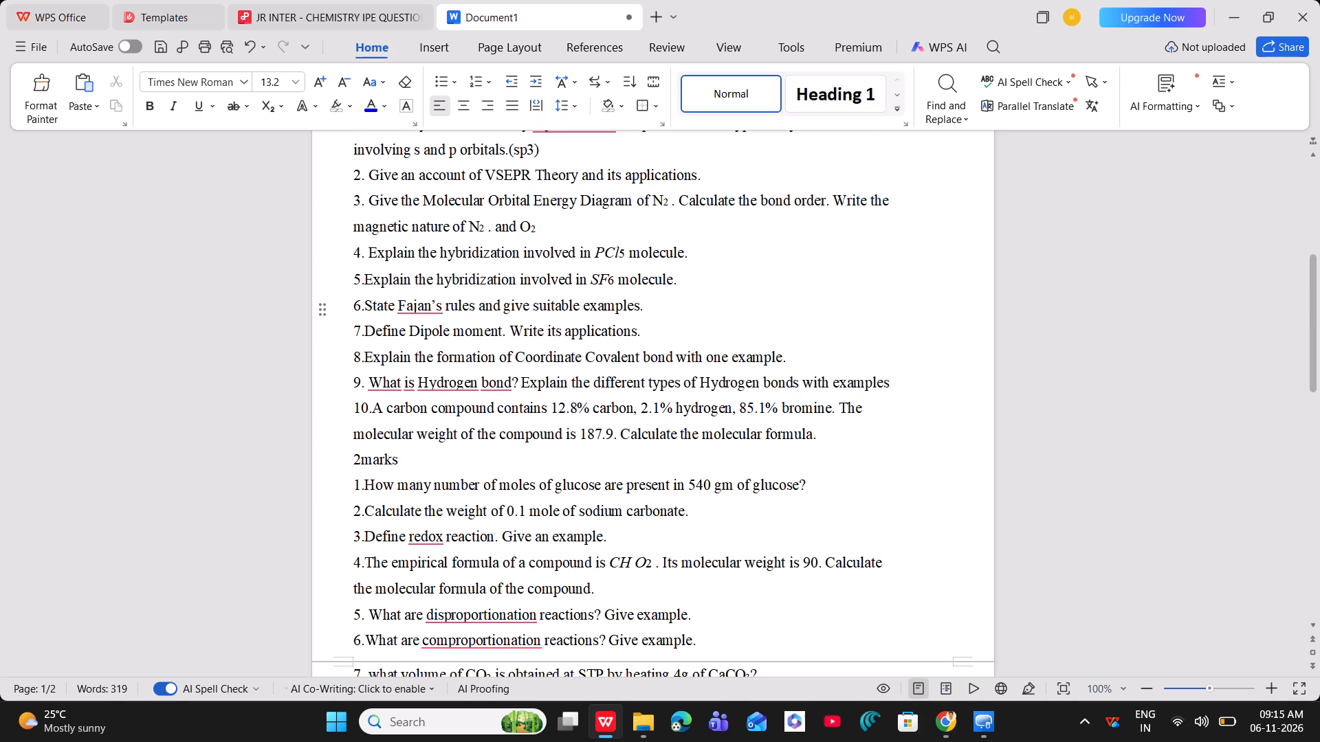
Format the "2marks" heading as bold, size 16 and centred.
scroll(797, 391, "down", 6)
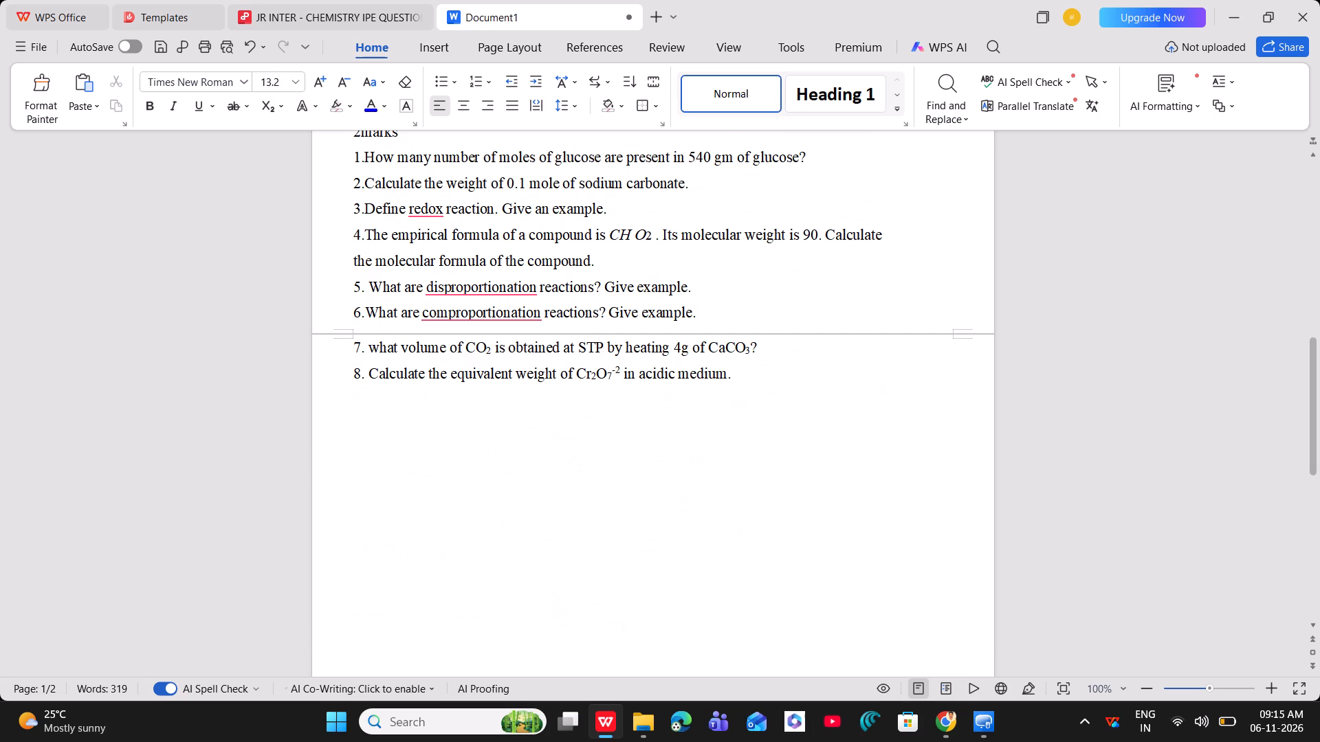
scroll(797, 391, "up", 5)
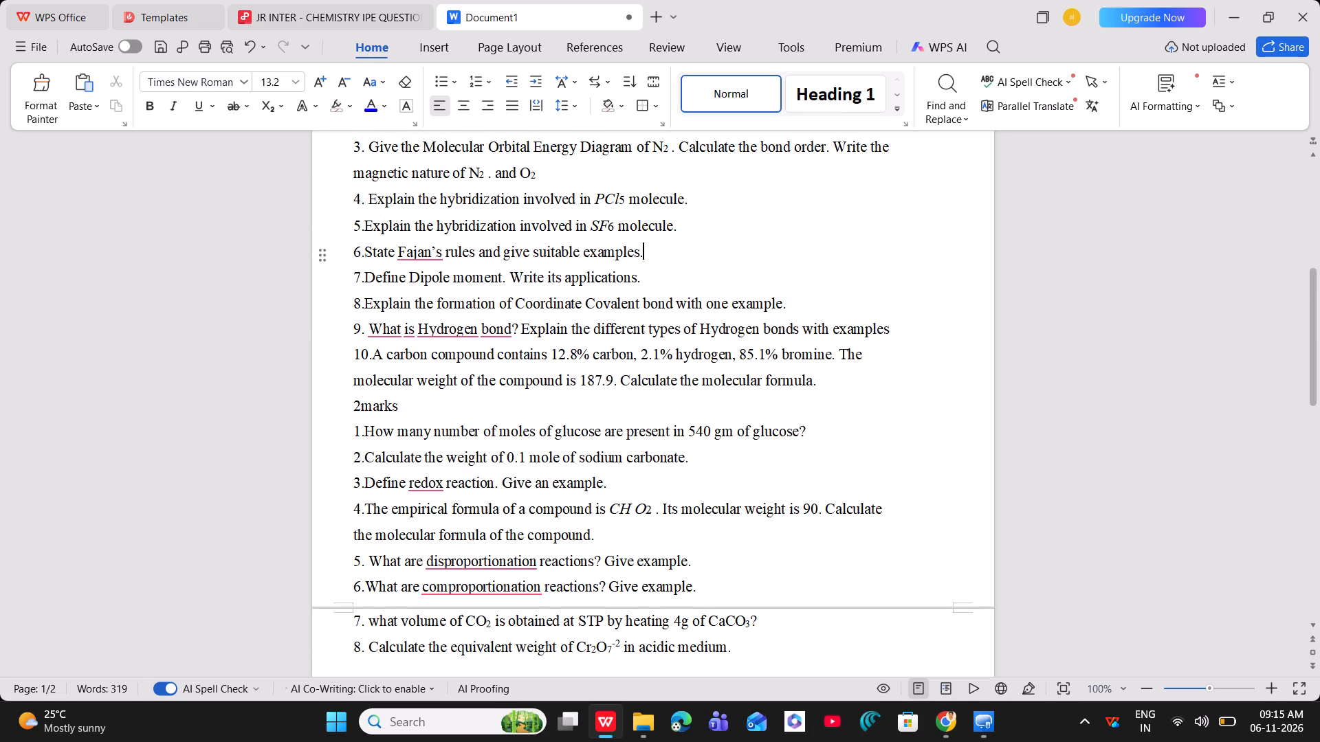
scroll(797, 391, "up", 5)
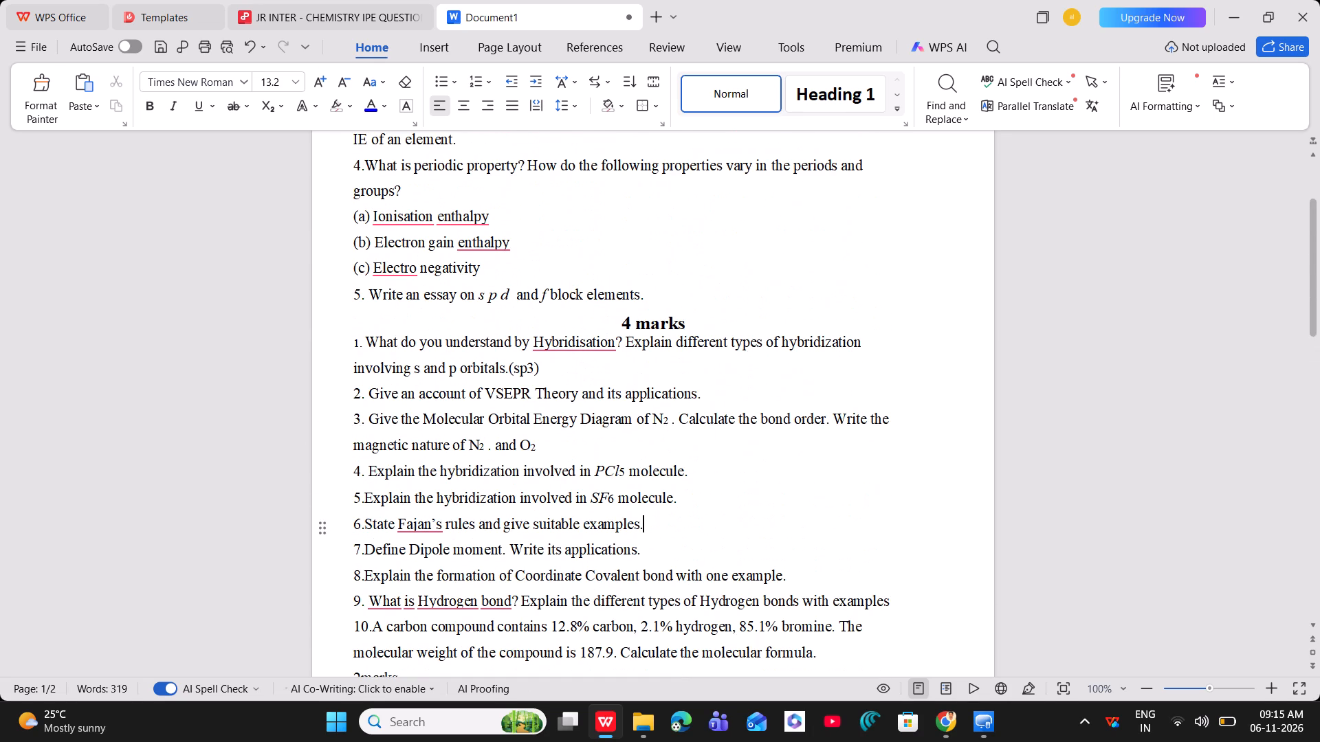
scroll(660, 356, "down", 3)
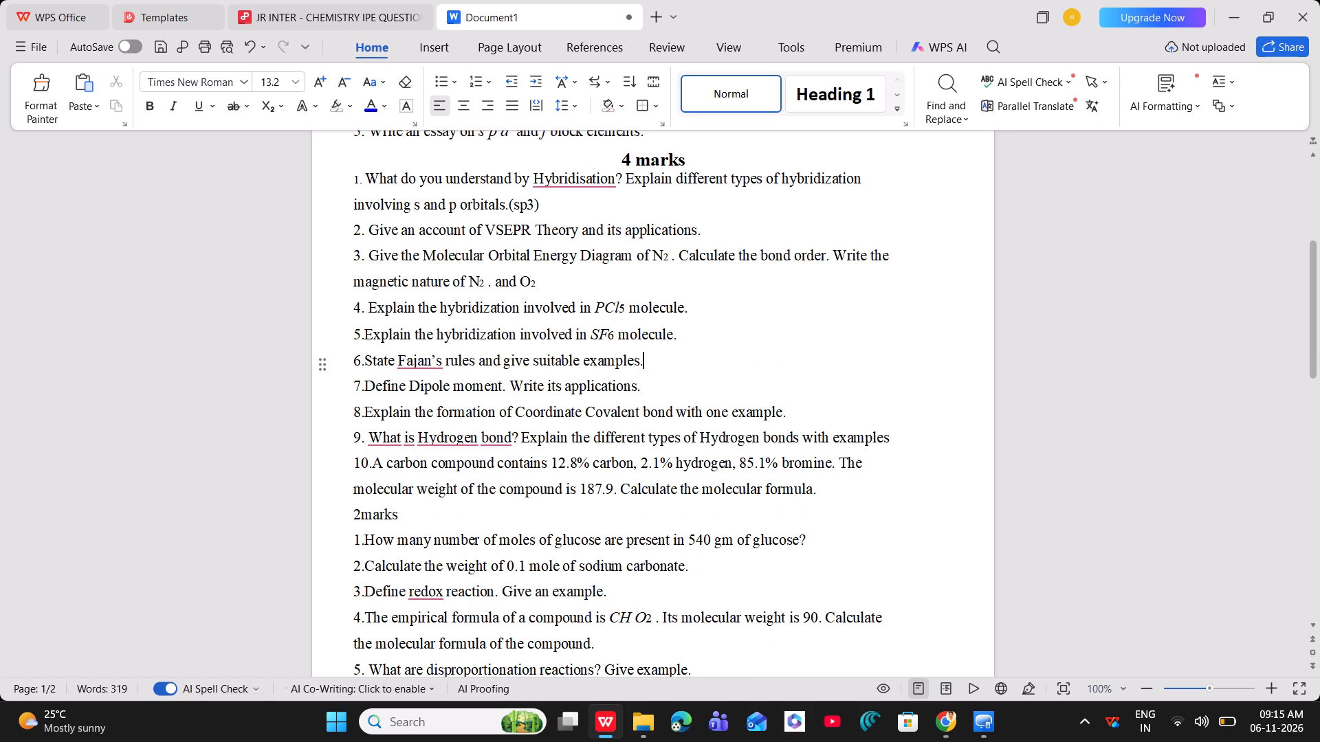
left_click_drag(395, 515, 353, 509)
left_click(223, 464)
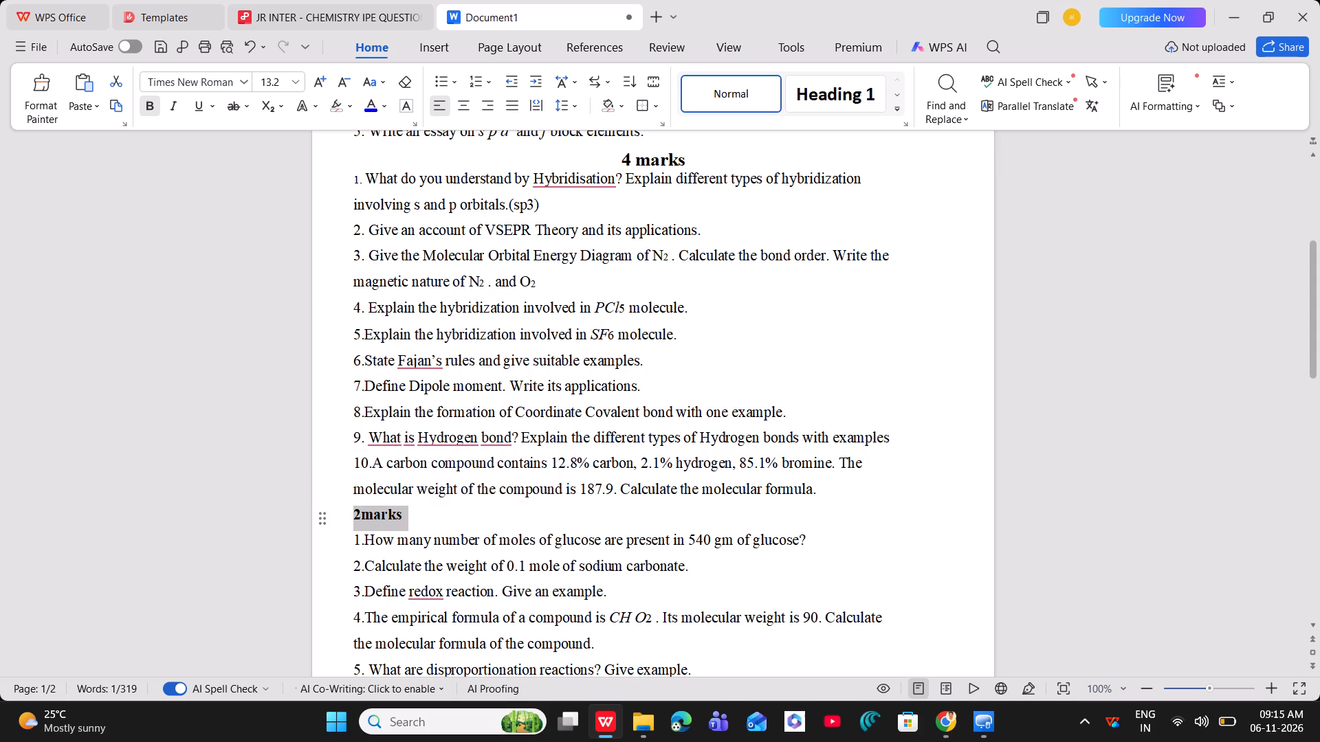
left_click(291, 81)
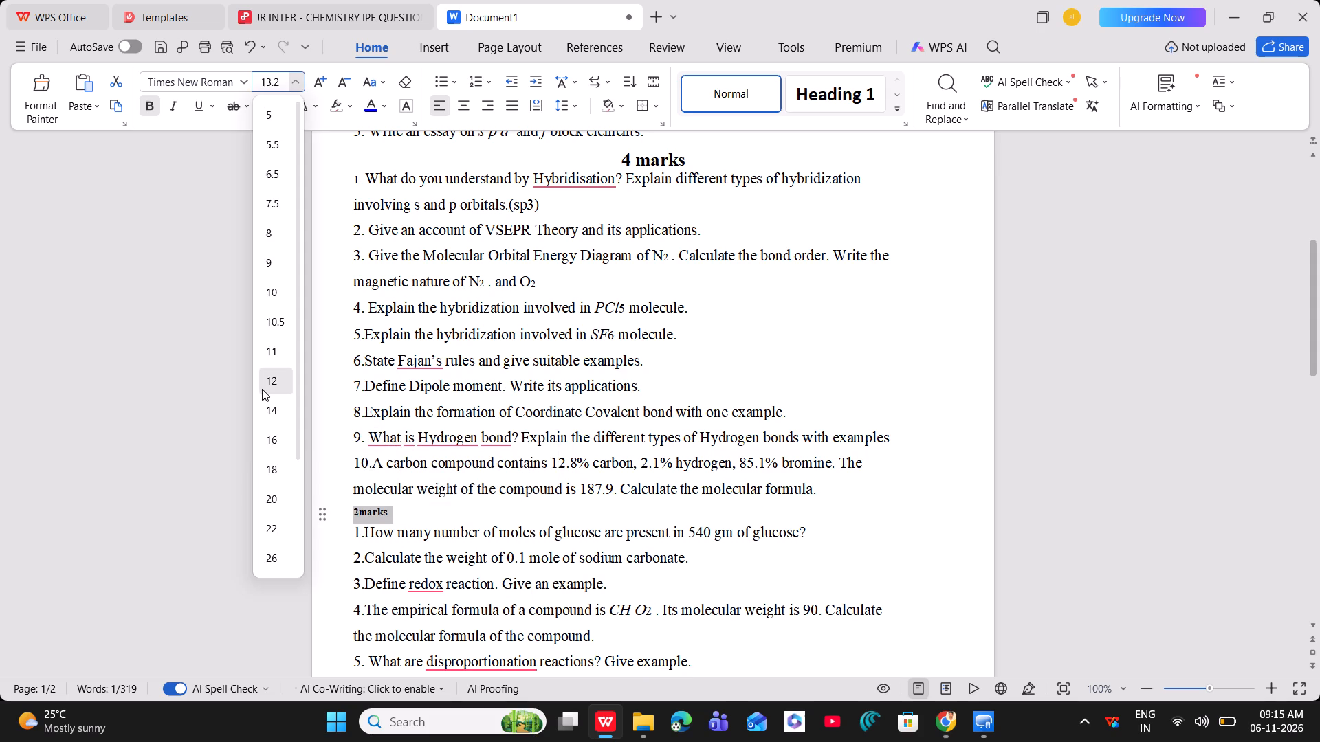
left_click(273, 432)
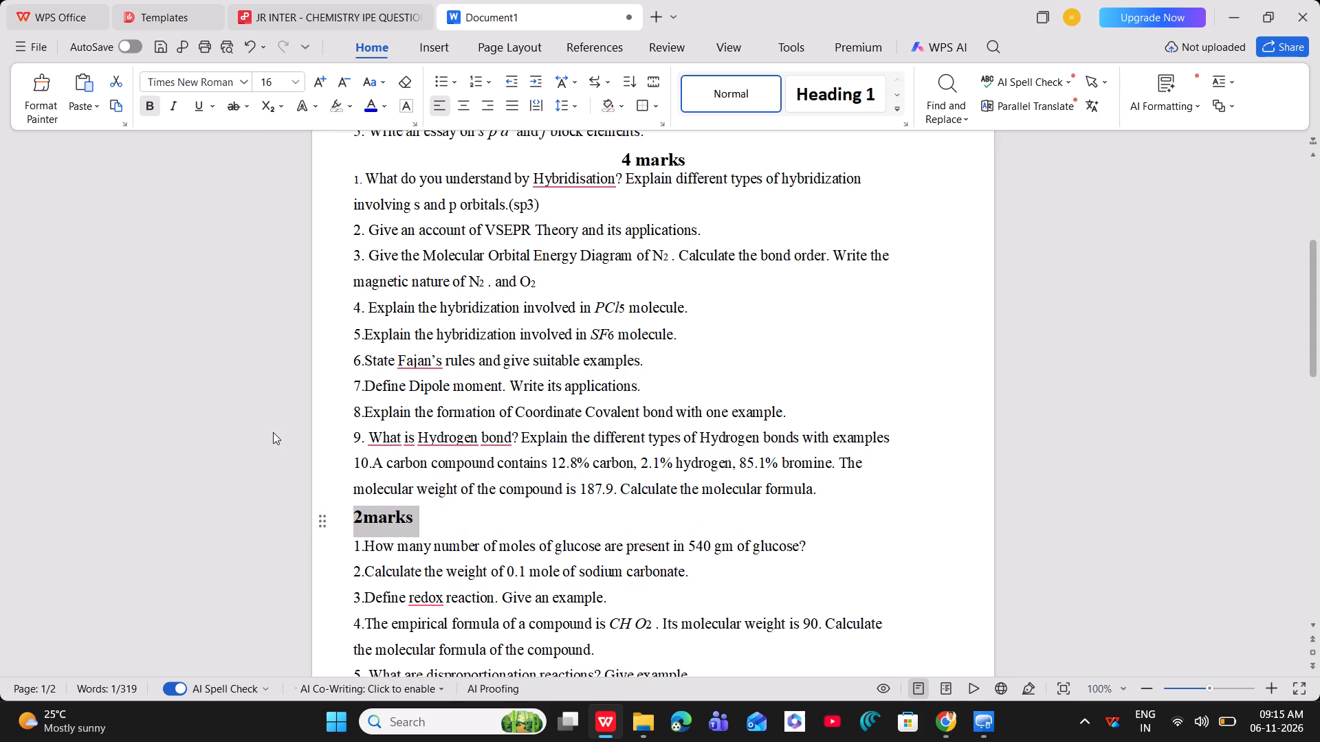
left_click(466, 107)
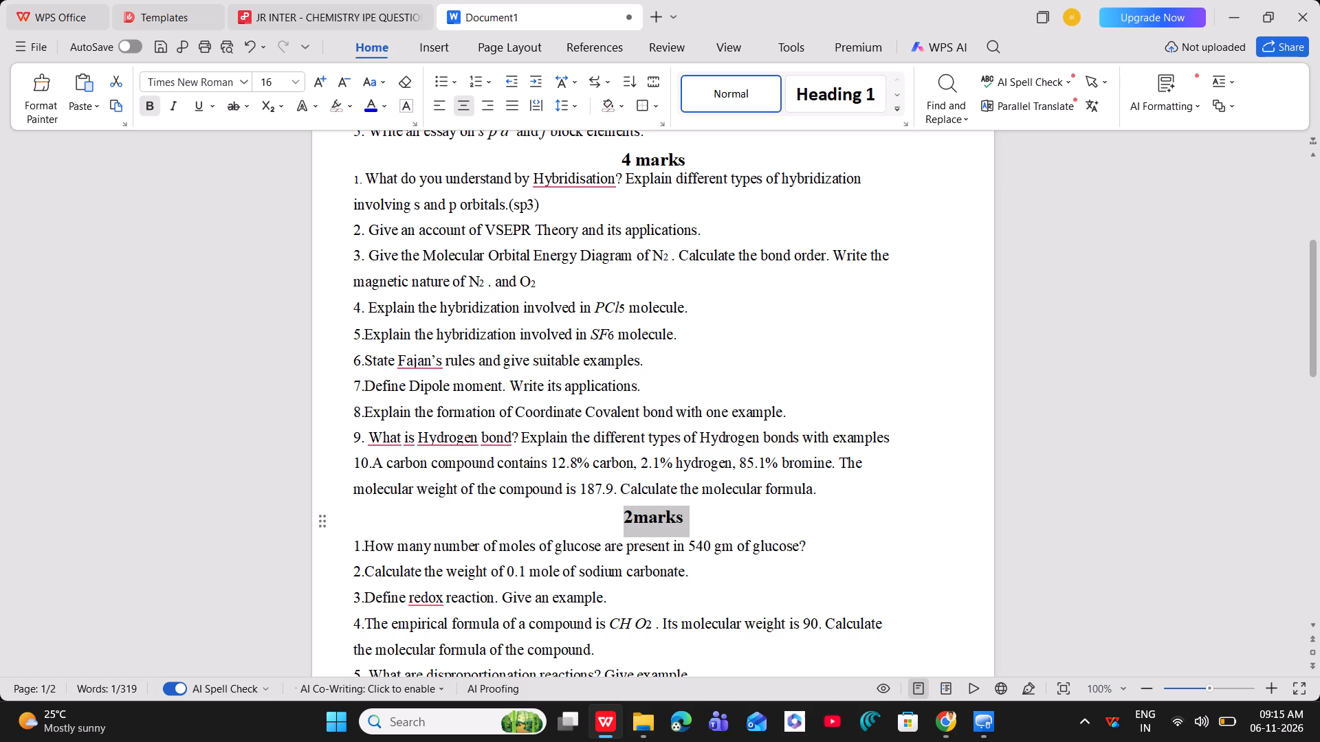
left_click(589, 518)
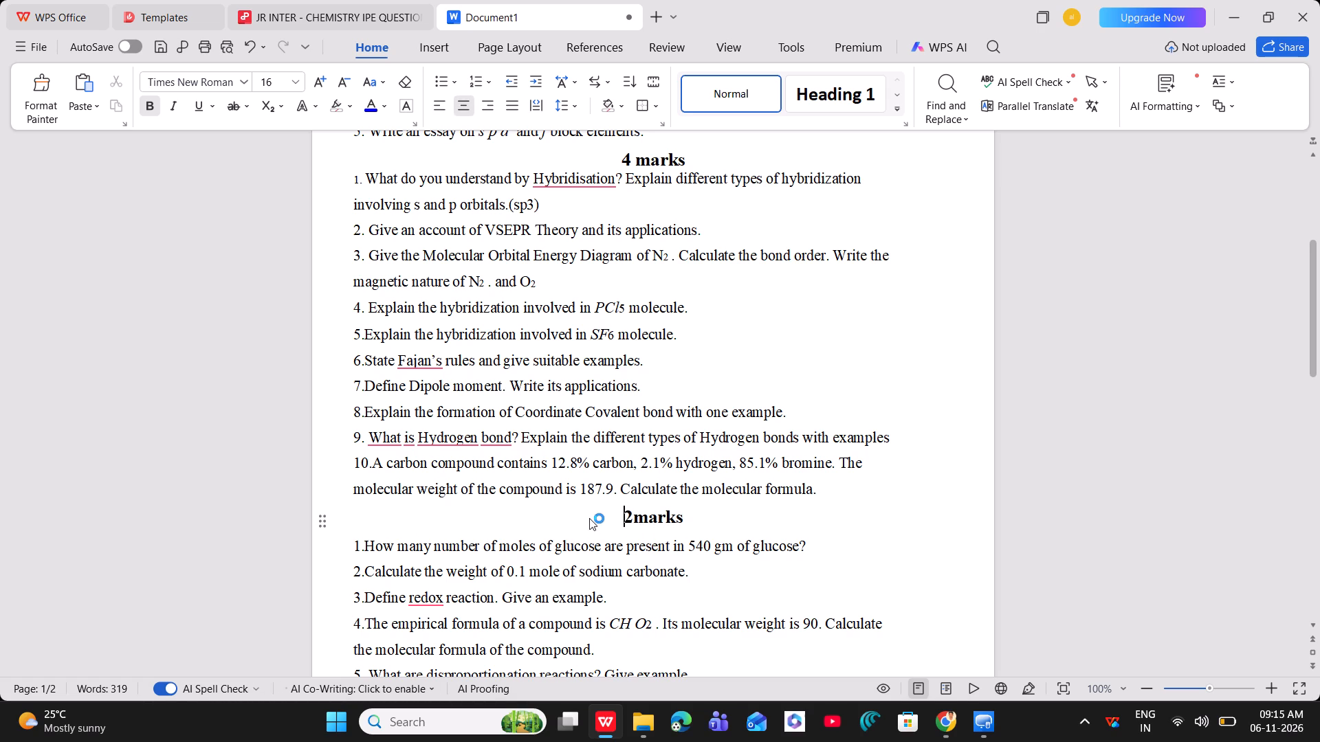
Insert one blank line above and one below the "4 marks" heading.
scroll(589, 518, "down", 3)
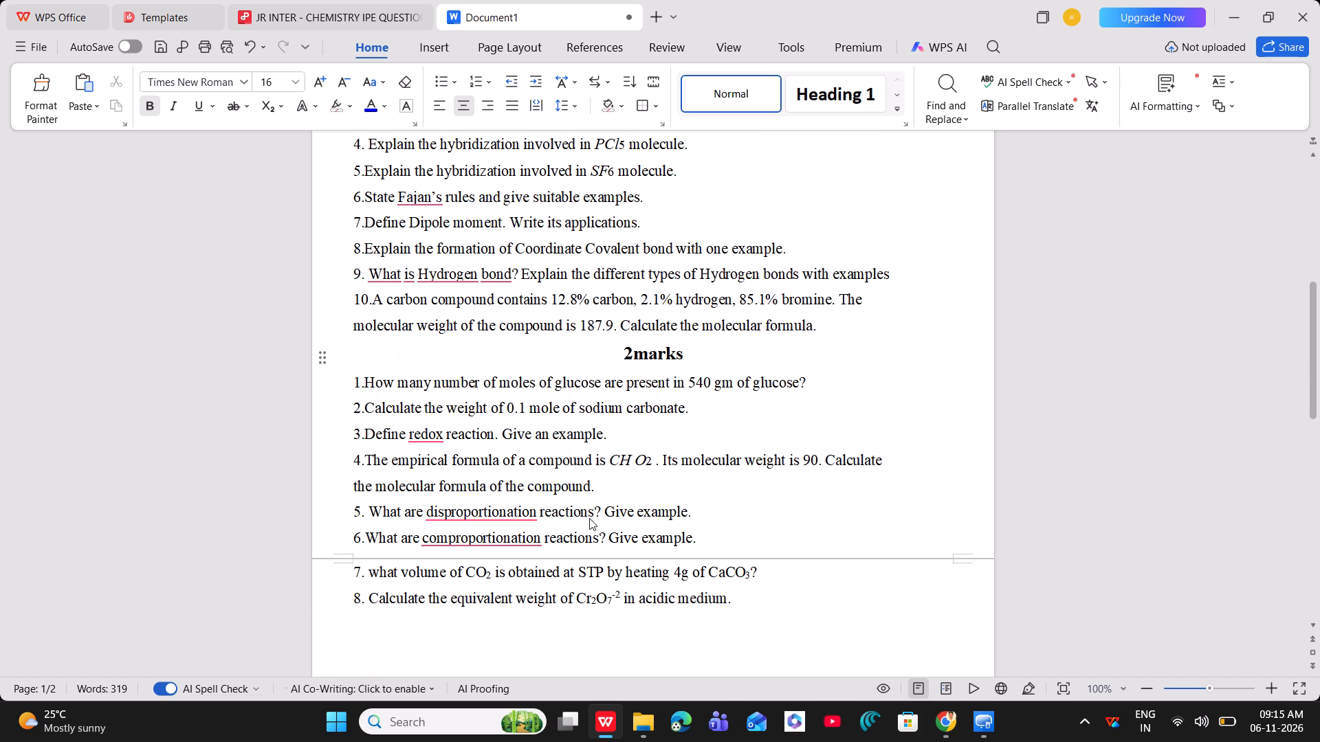
scroll(589, 518, "up", 4)
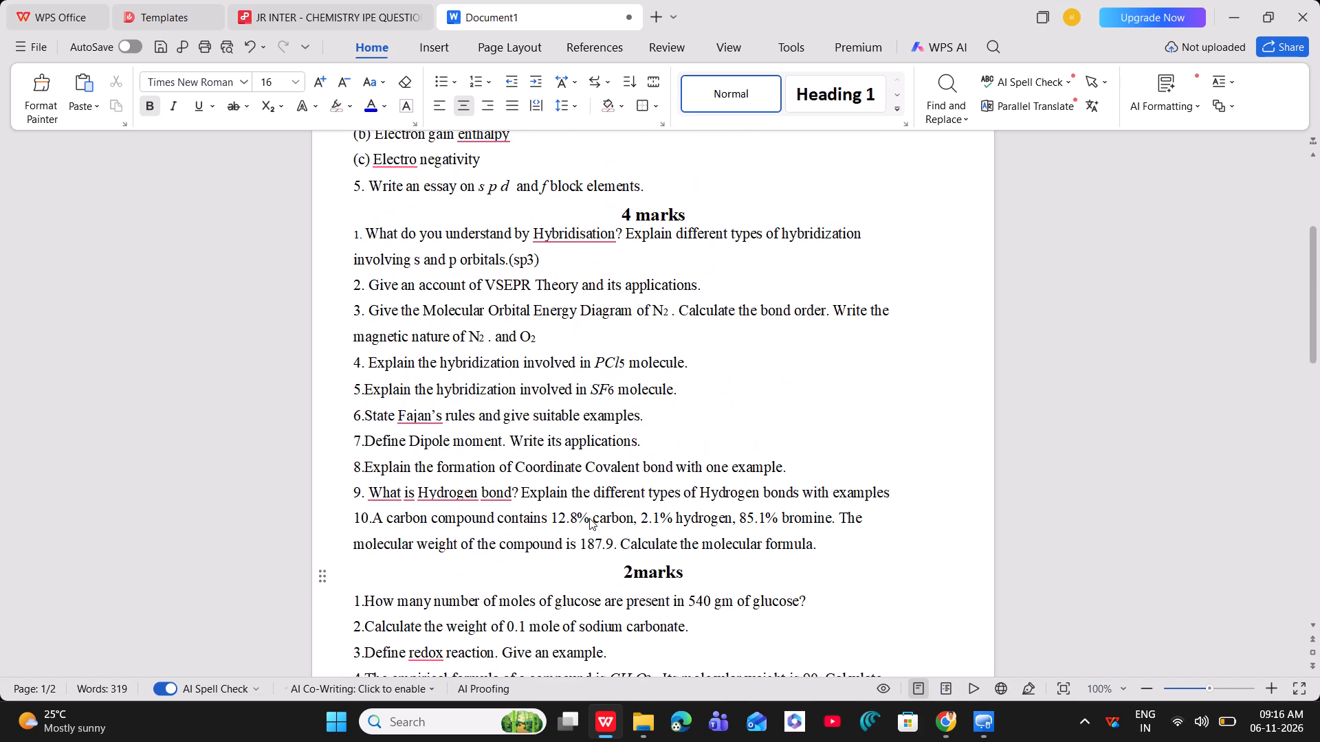
scroll(589, 518, "up", 4)
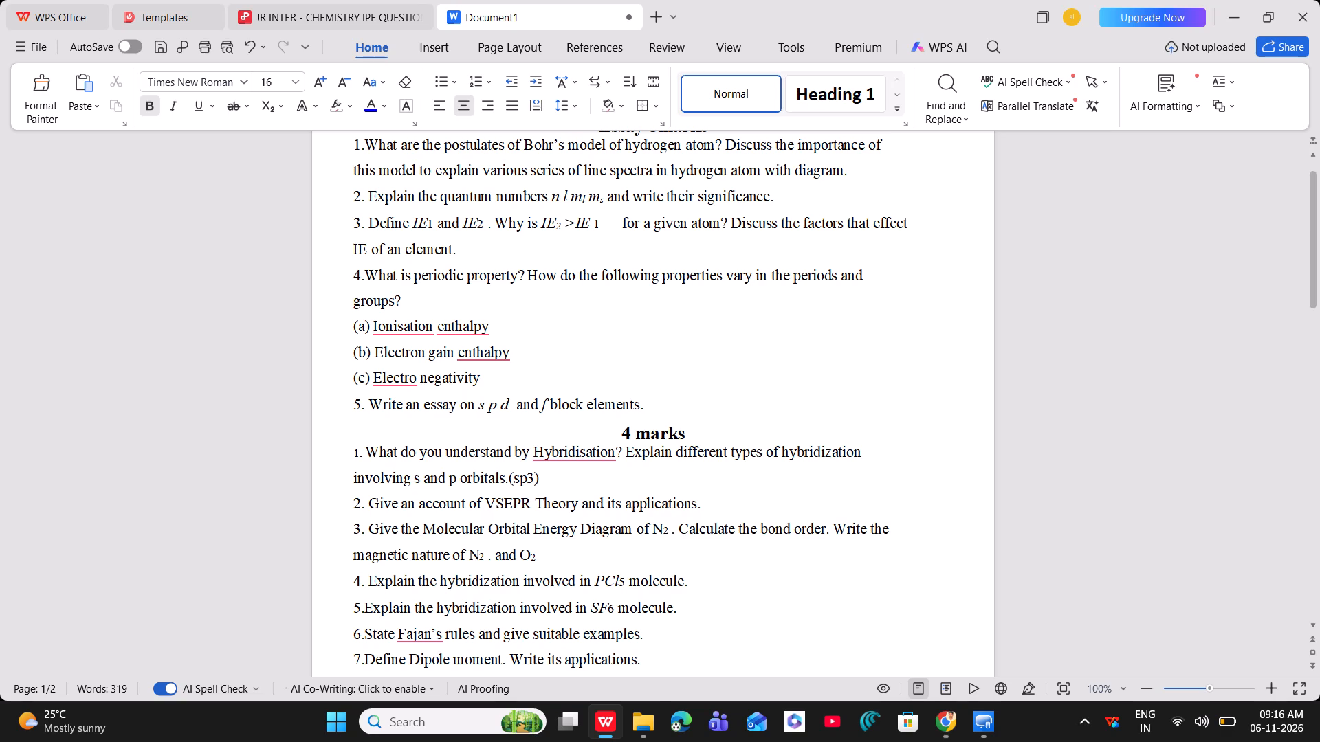
left_click(650, 401)
key("Return")
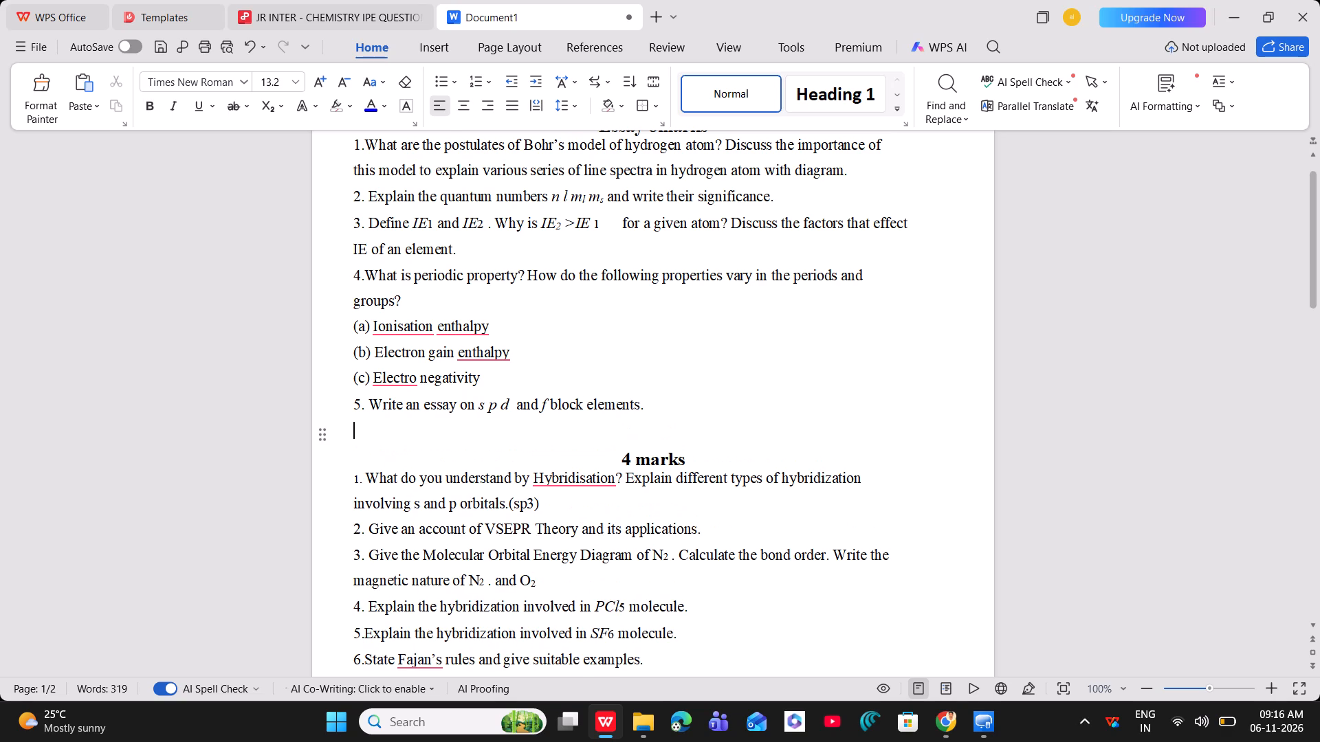
left_click(705, 453)
key("Return")
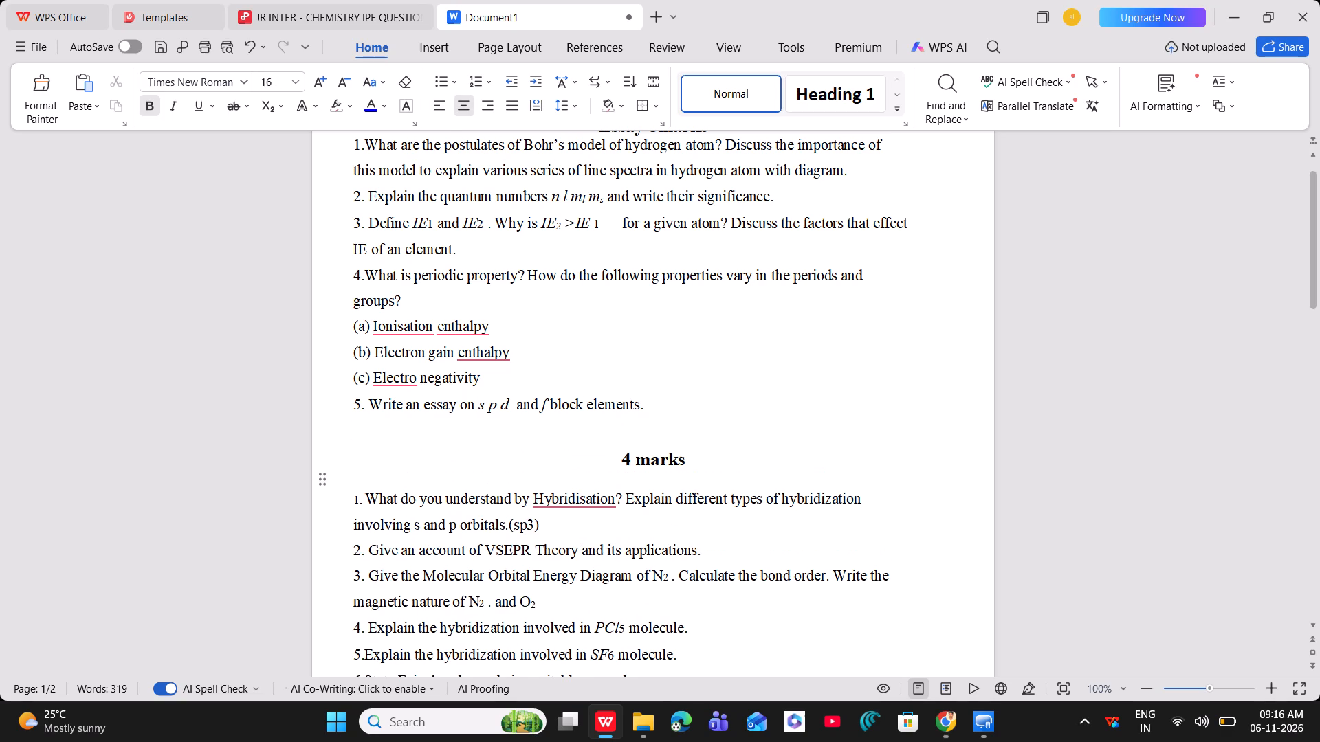
Insert one blank line below and one above the "Essay 8marks" heading.
scroll(705, 453, "up", 3)
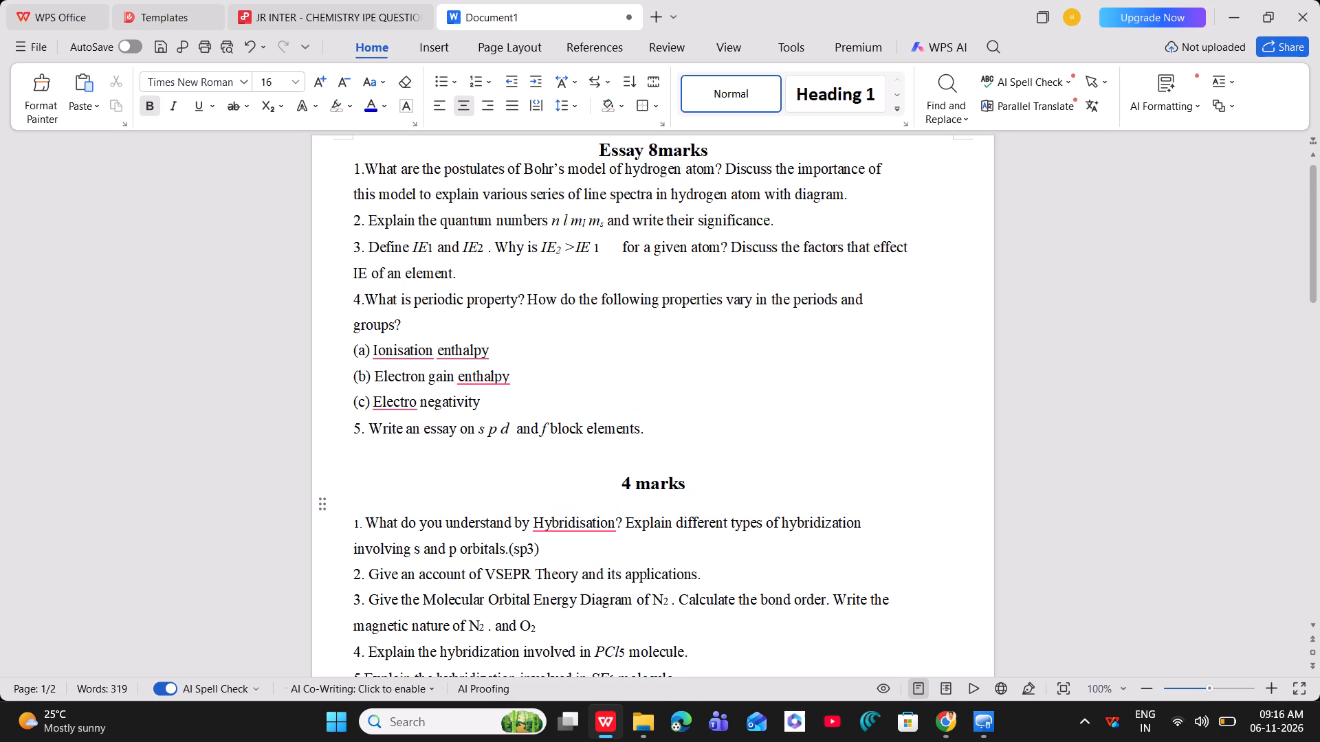
left_click(720, 153)
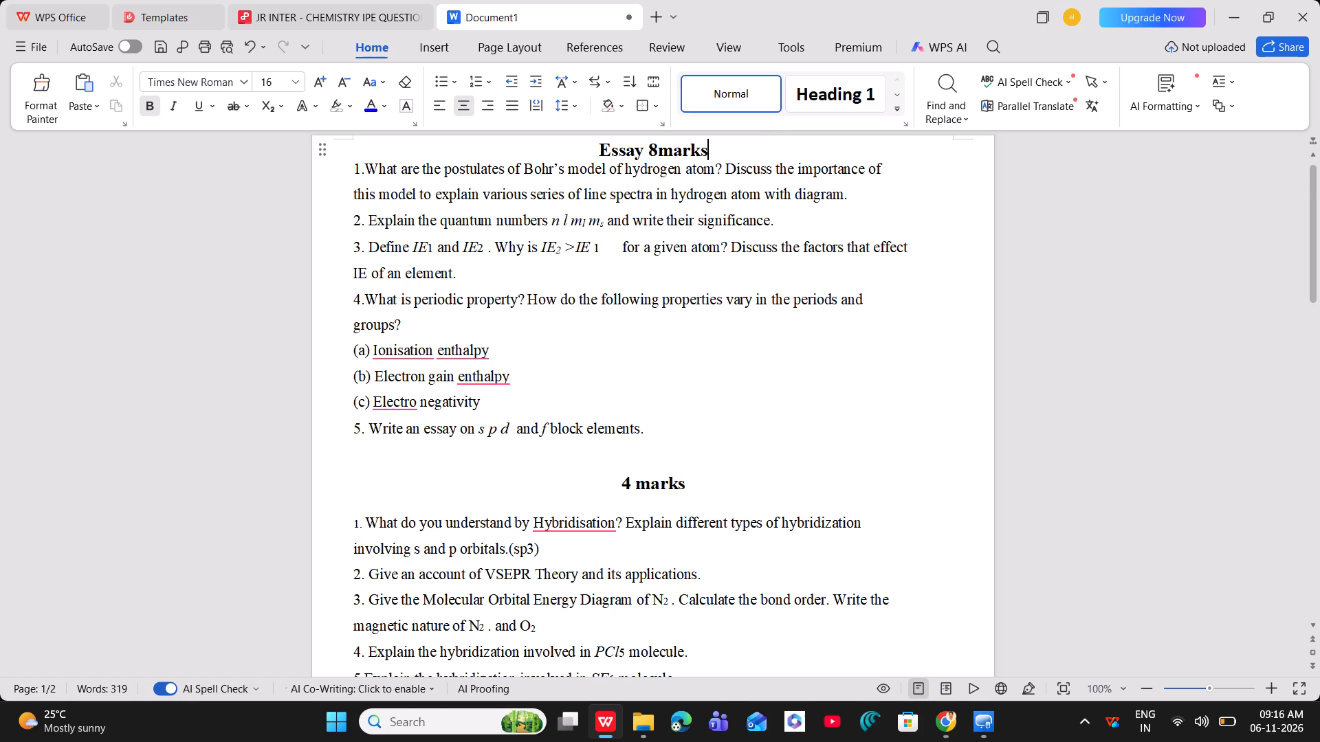
key("Return")
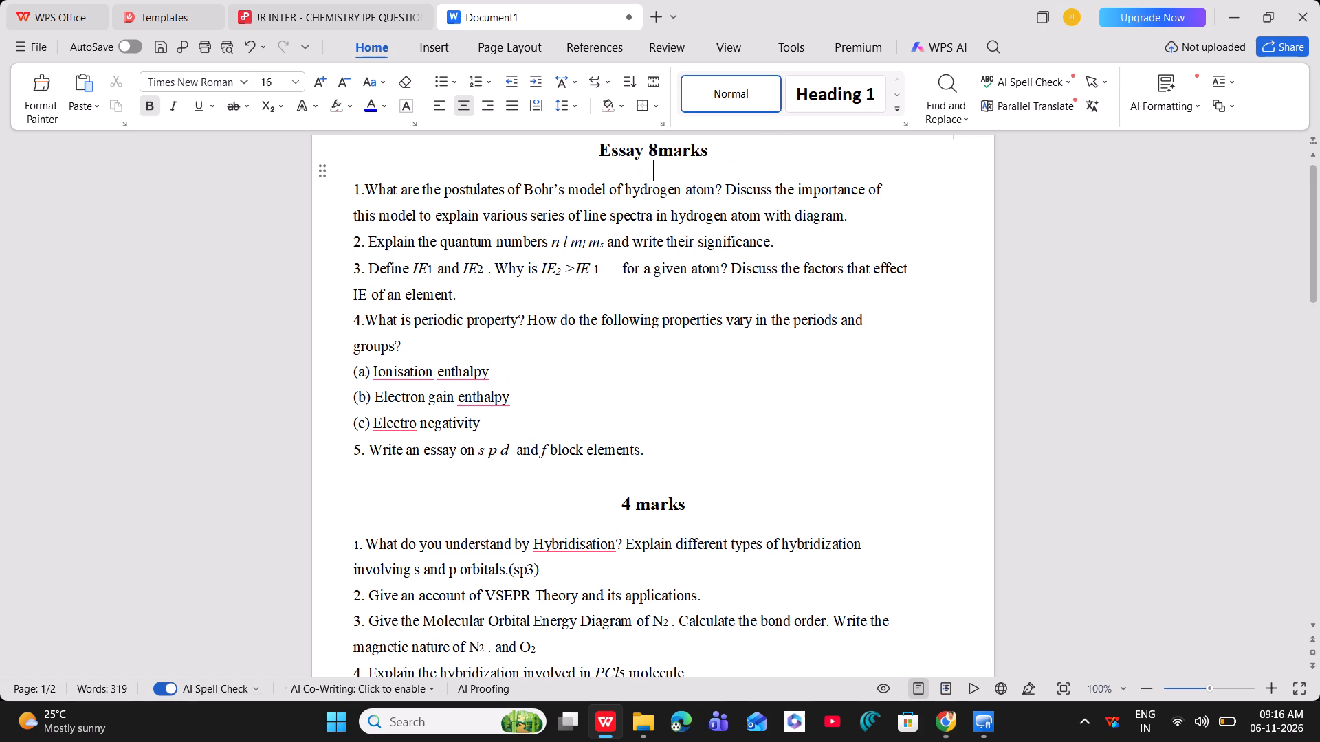
left_click(591, 146)
key("Return")
Insert five blank lines above the "2marks" heading to move the 2-mark section onto the second page.
scroll(670, 399, "down", 4)
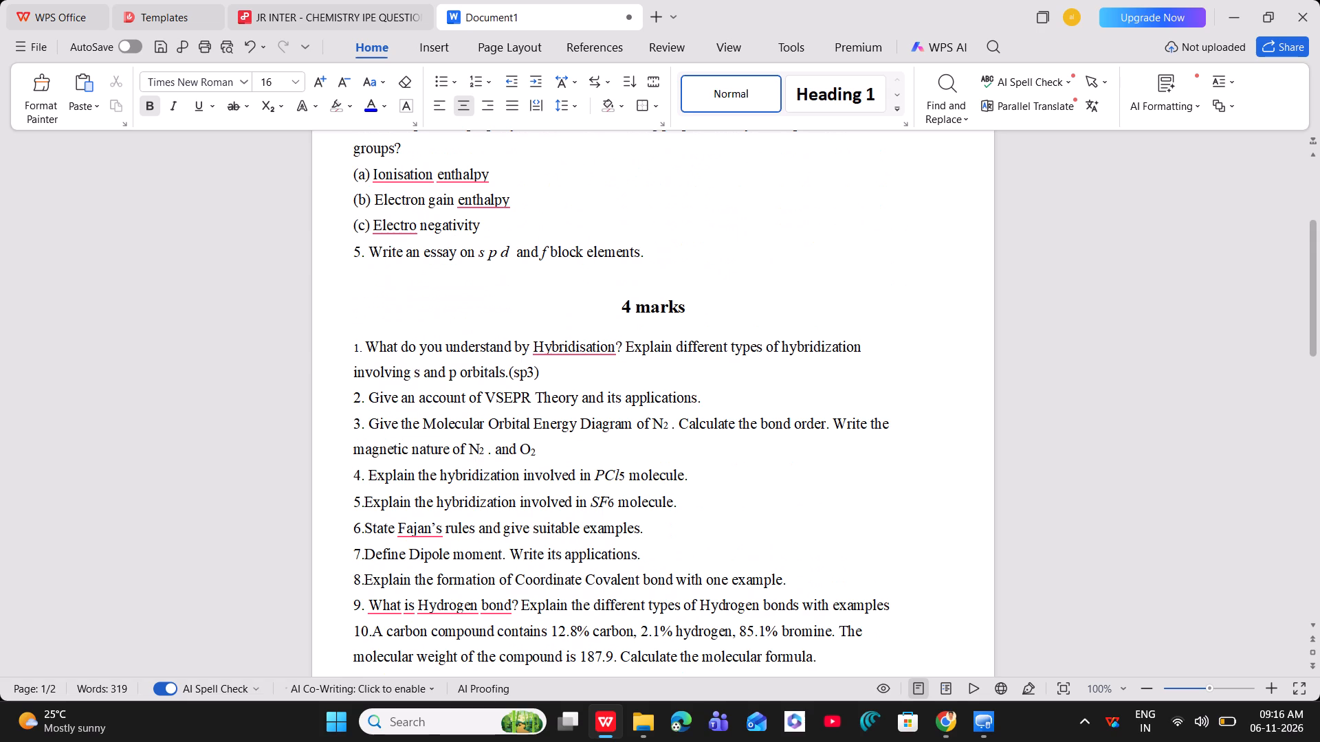
scroll(670, 399, "down", 3)
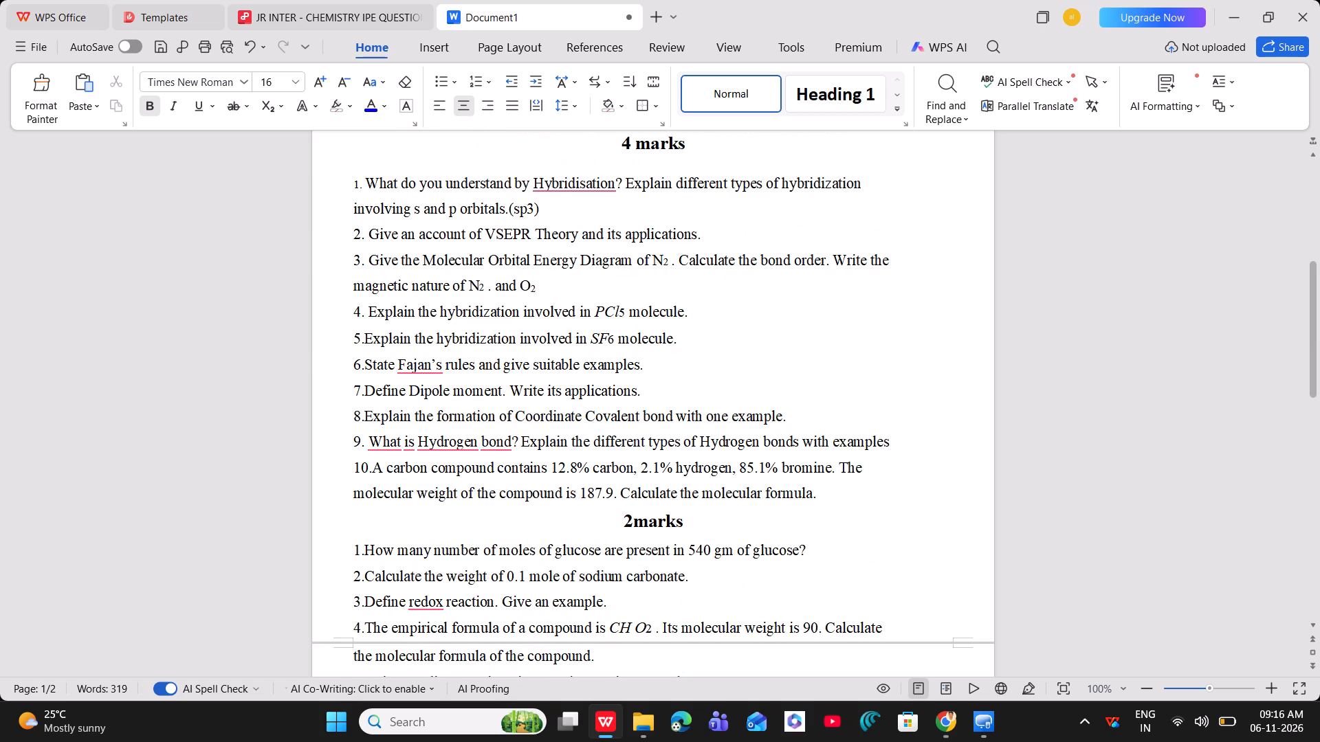
left_click(620, 513)
key("Return")
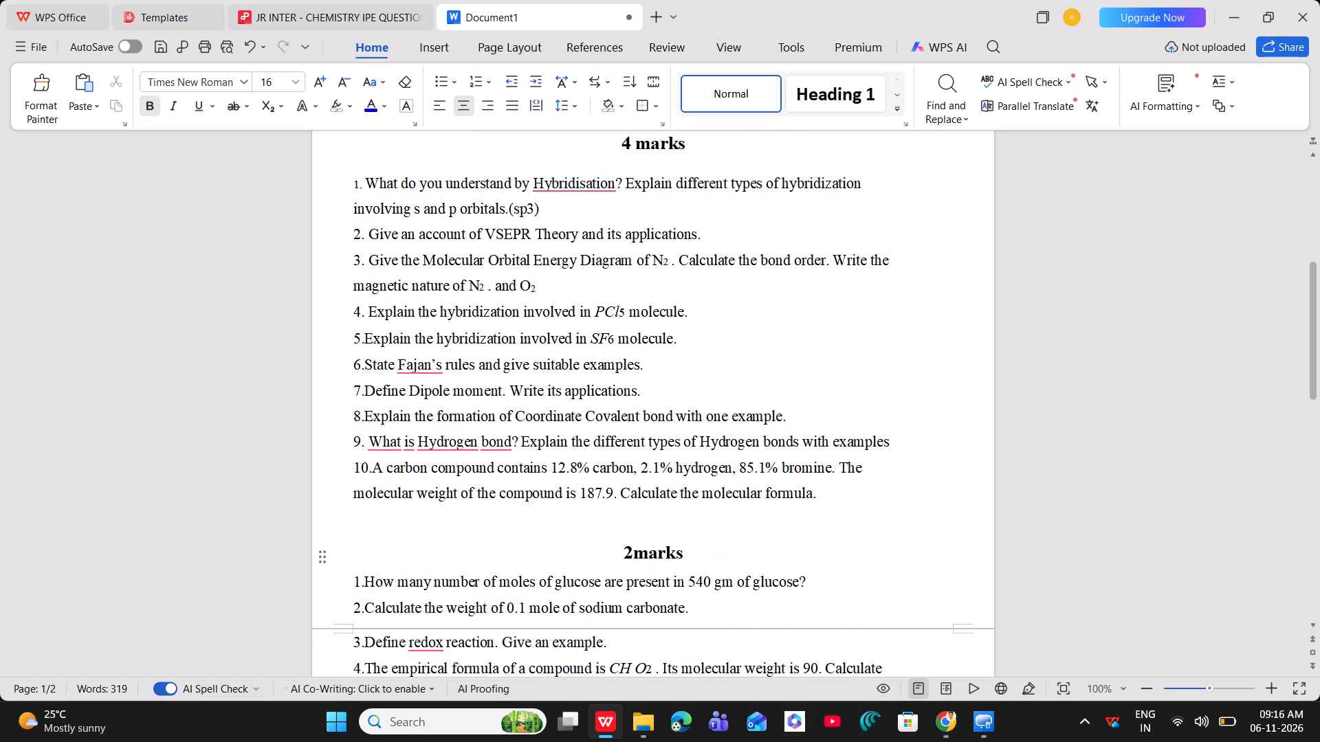
key("Return")
key("Return")
key("Return")
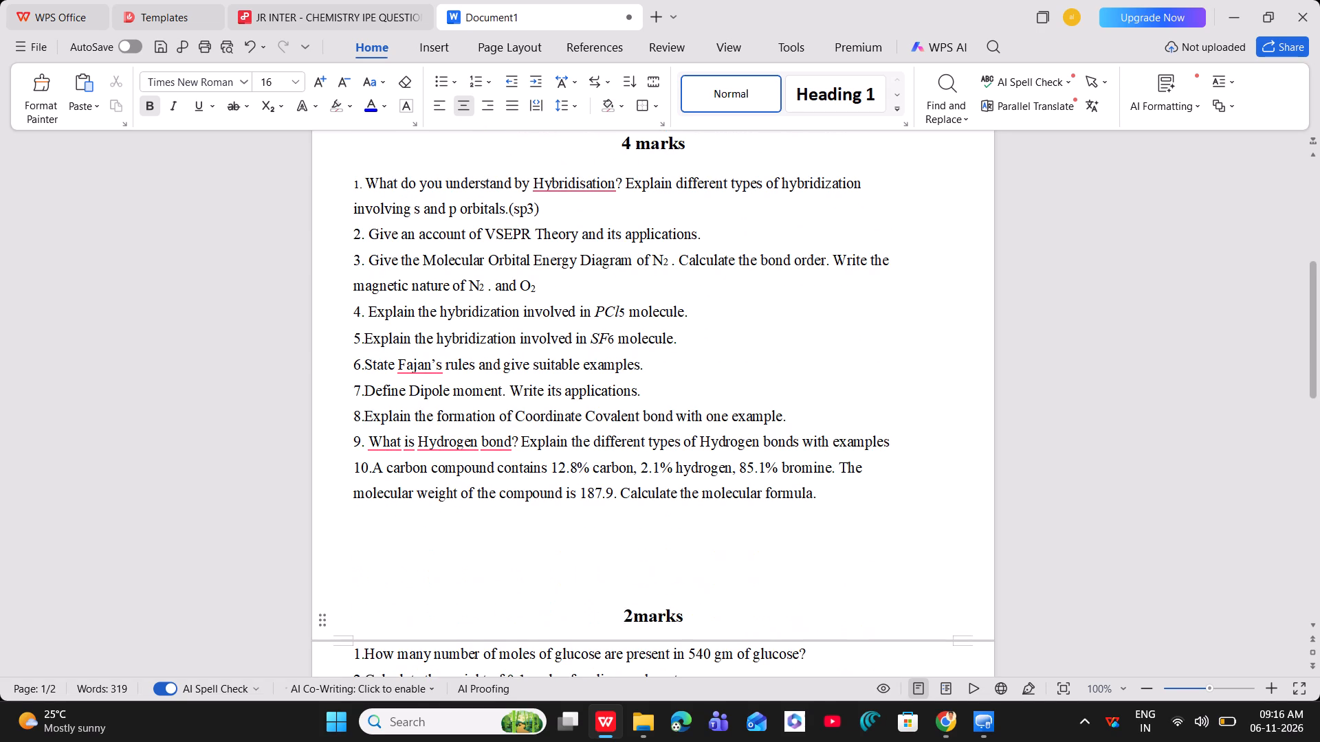
key("Return")
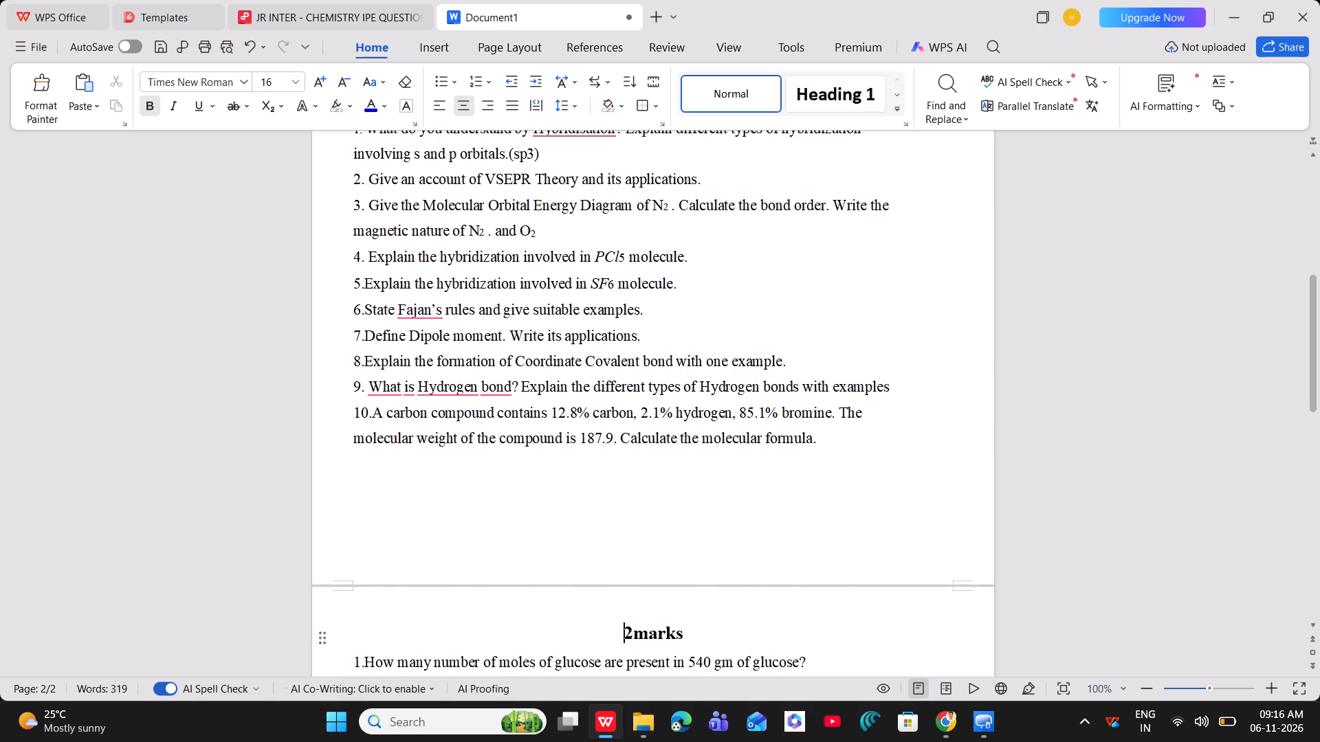
Review the layout and spacing of all three sections across both pages of the question paper.
scroll(620, 513, "down", 7)
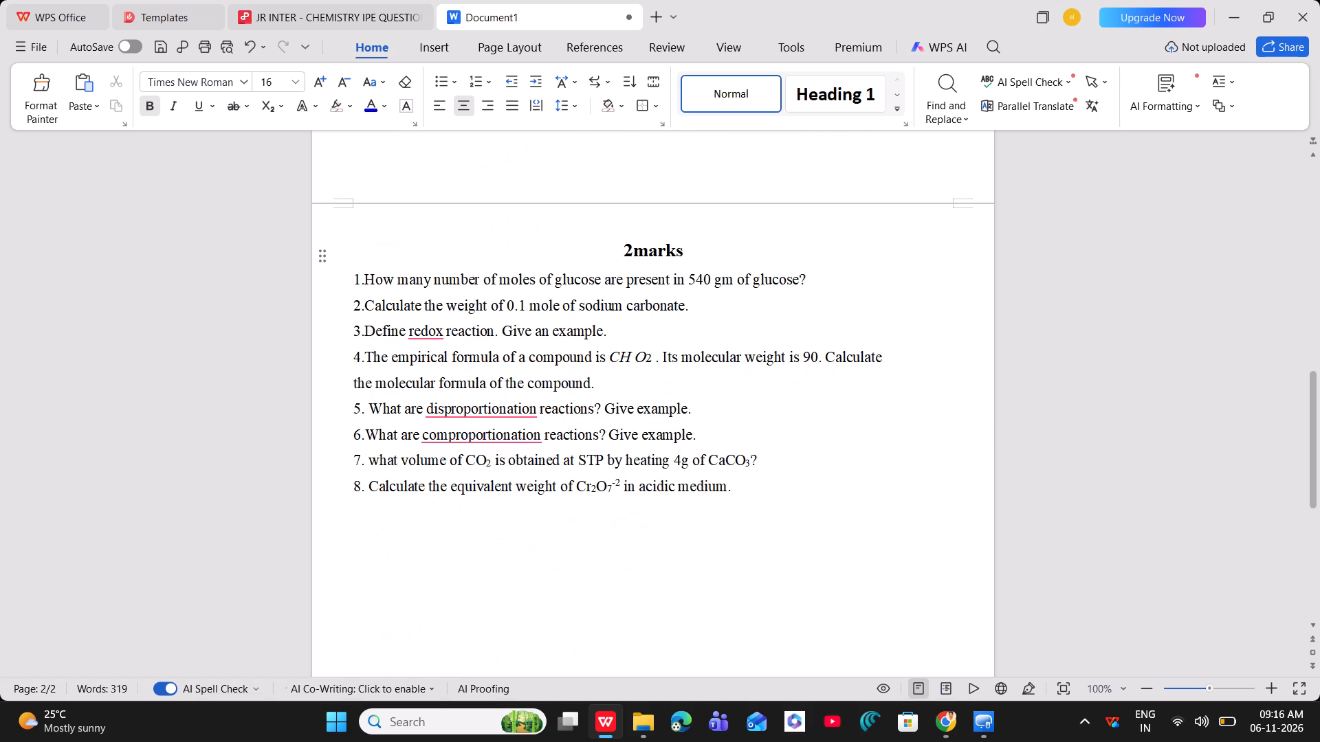
scroll(620, 513, "up", 4)
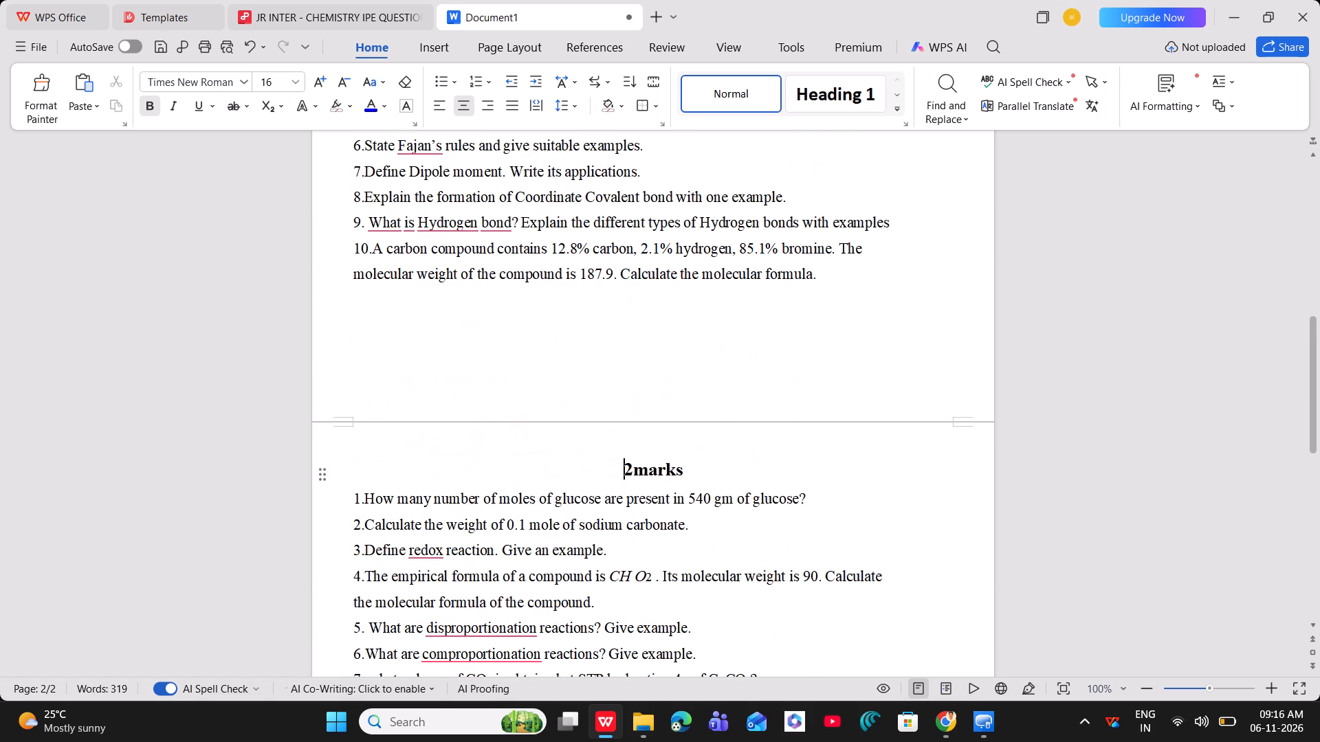
scroll(620, 513, "up", 16)
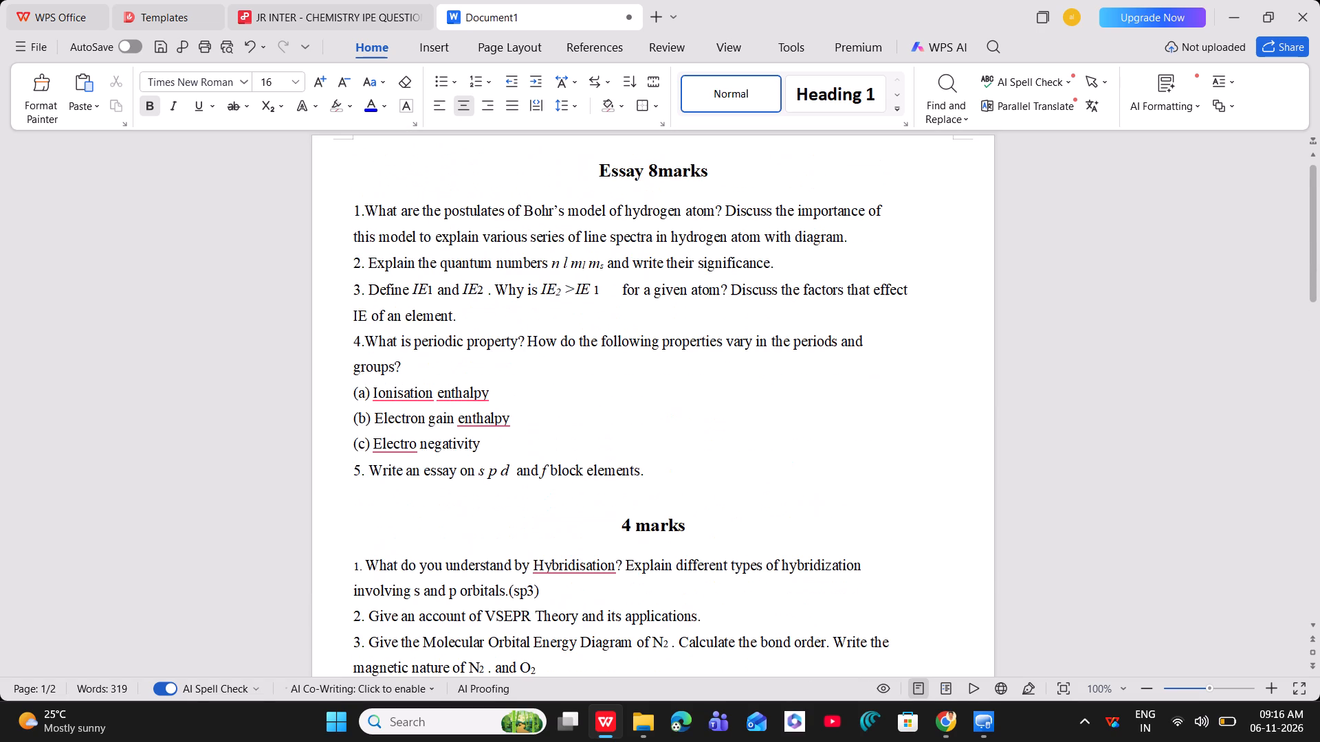
scroll(620, 513, "up", 9)
scroll(620, 513, "down", 4)
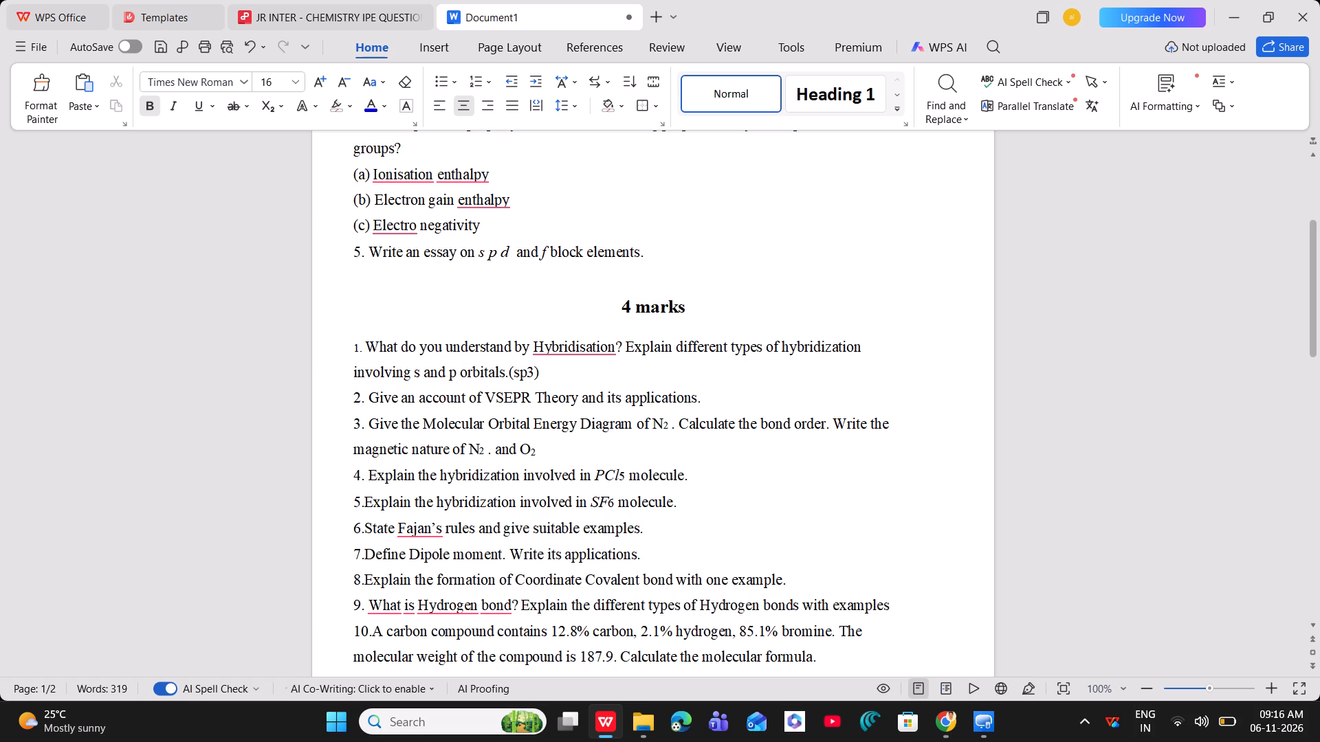
scroll(620, 513, "down", 3)
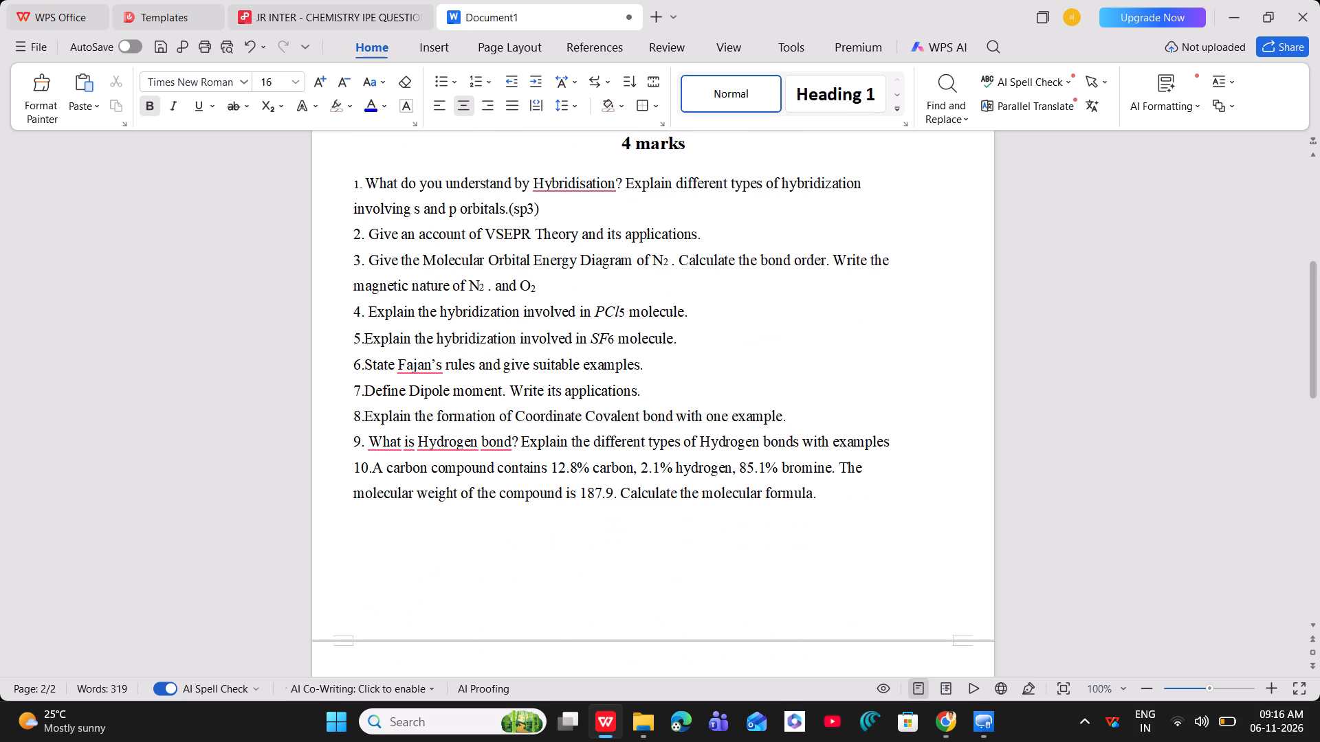
Switch to the JR INTER chemistry IPE question PDF and look through its long answer questions, chapter tables and first-page header.
left_click(336, 0)
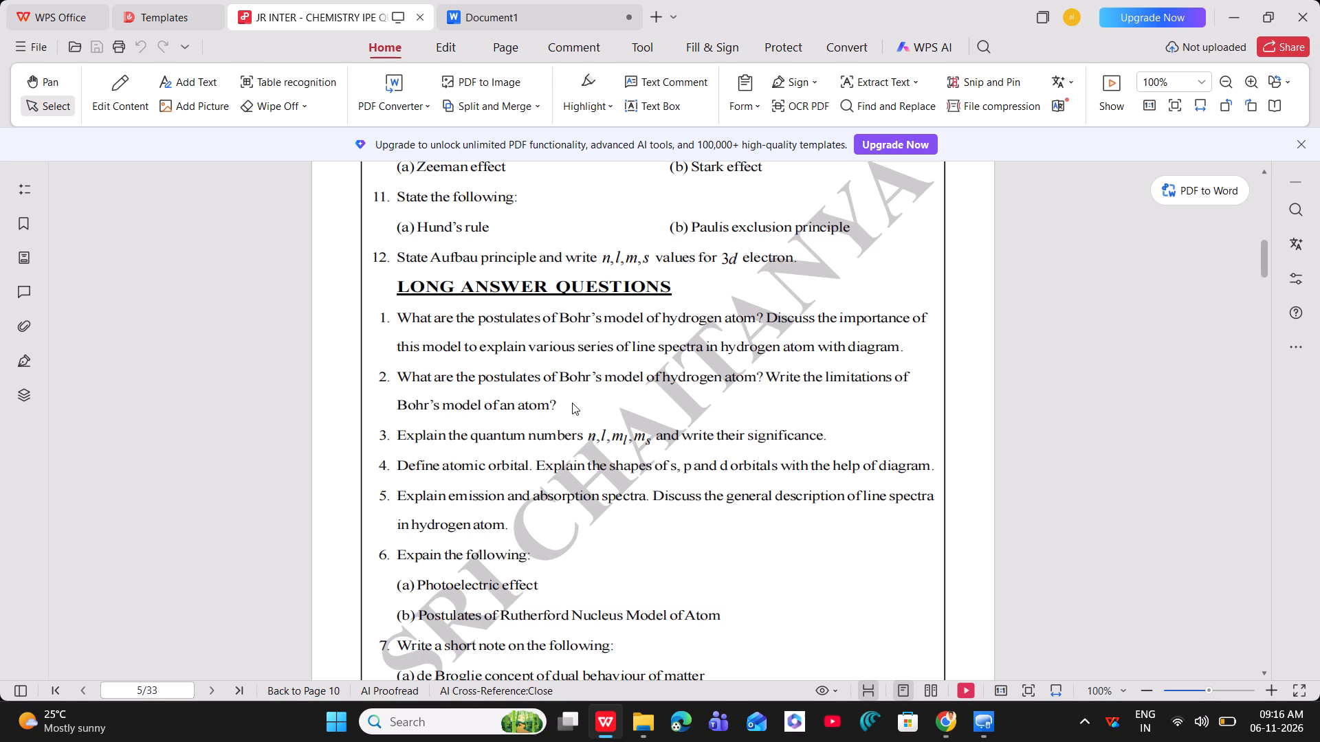
scroll(572, 403, "down", 4)
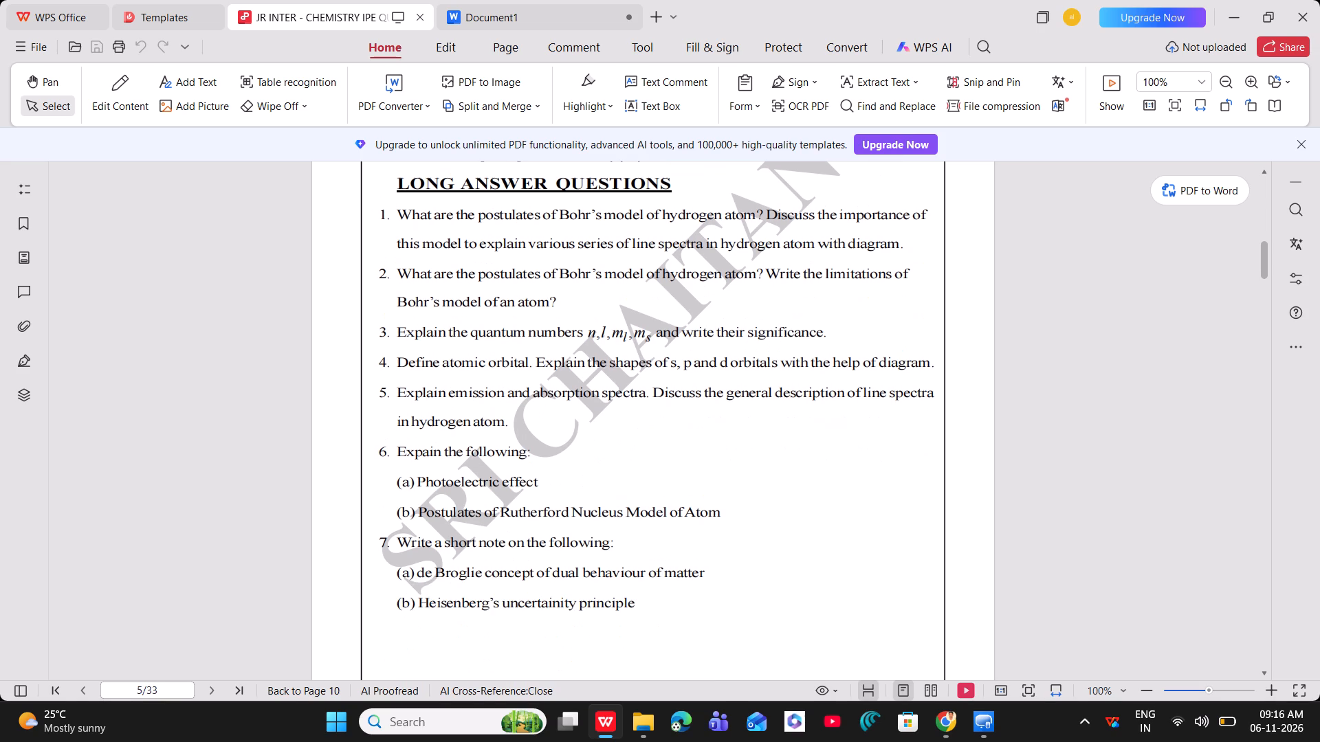
scroll(572, 403, "down", 7)
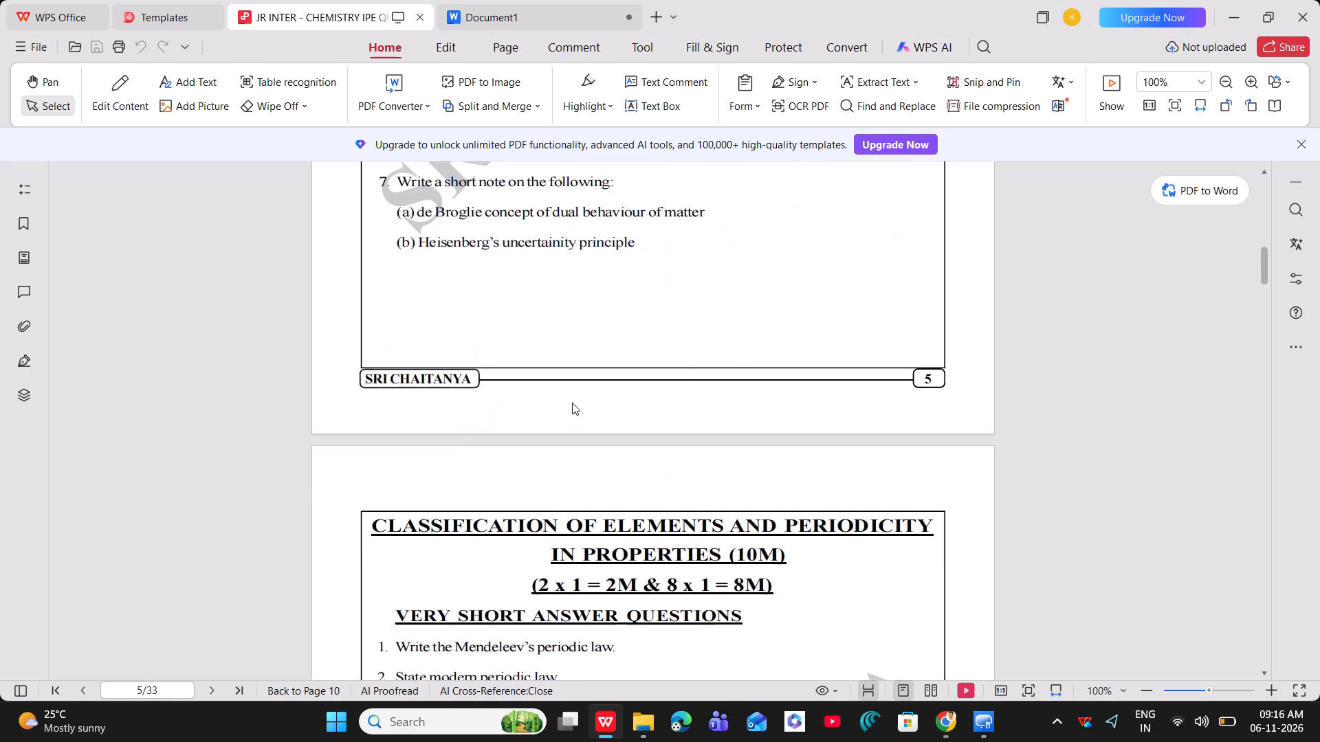
scroll(572, 403, "down", 3)
scroll(572, 403, "up", 7)
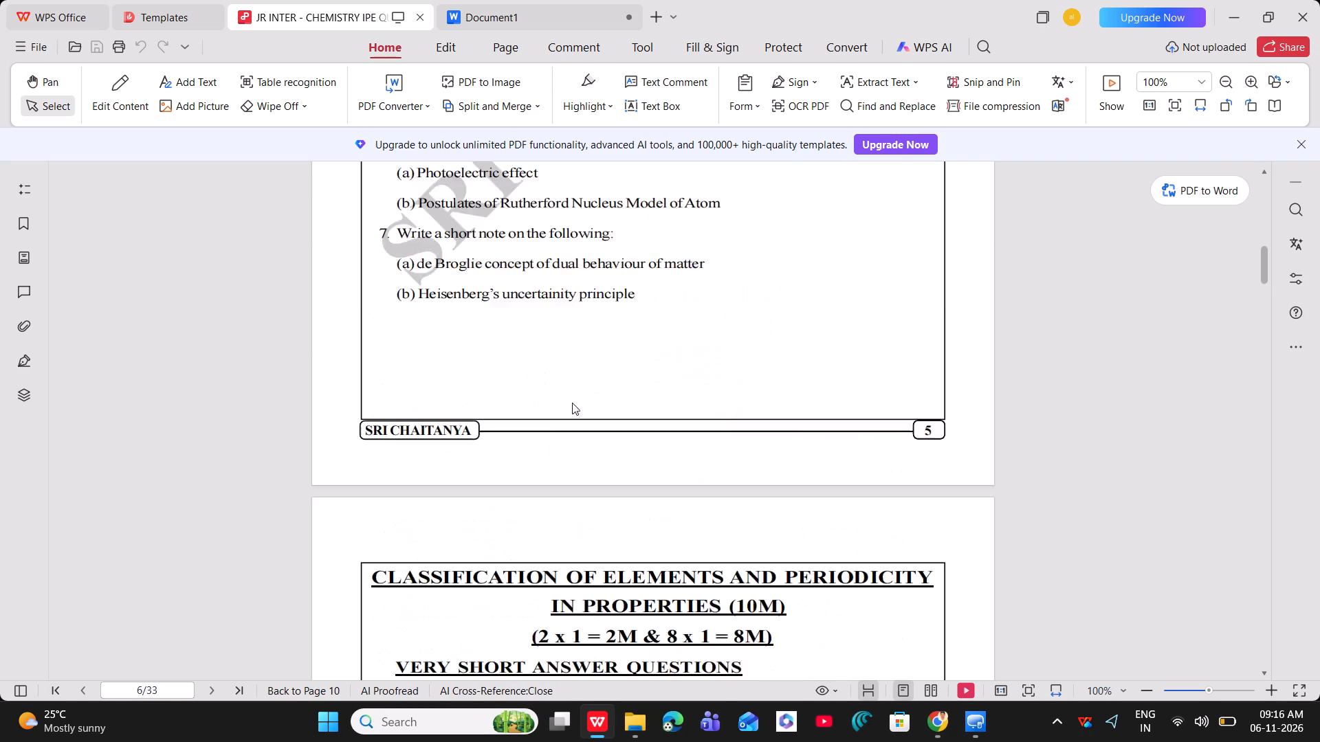
scroll(572, 403, "up", 20)
scroll(572, 403, "up", 14)
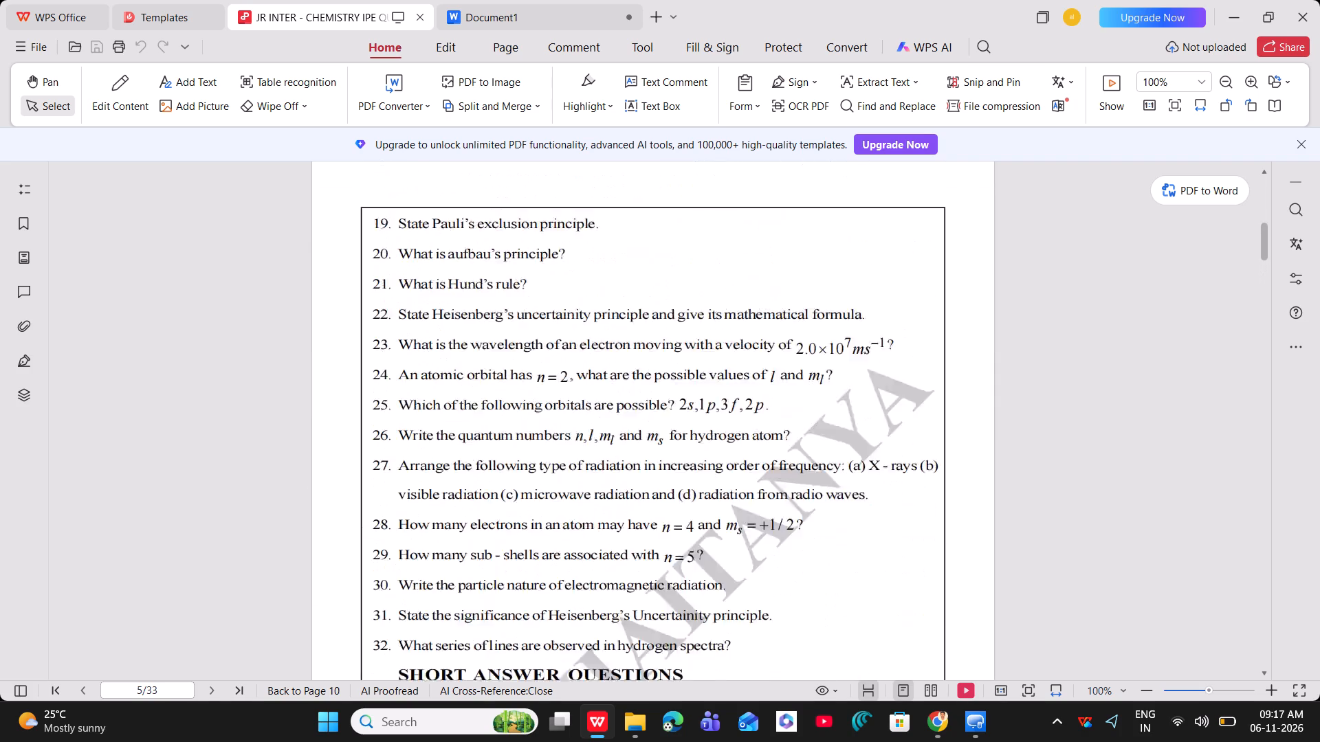
scroll(572, 403, "up", 20)
scroll(572, 403, "up", 14)
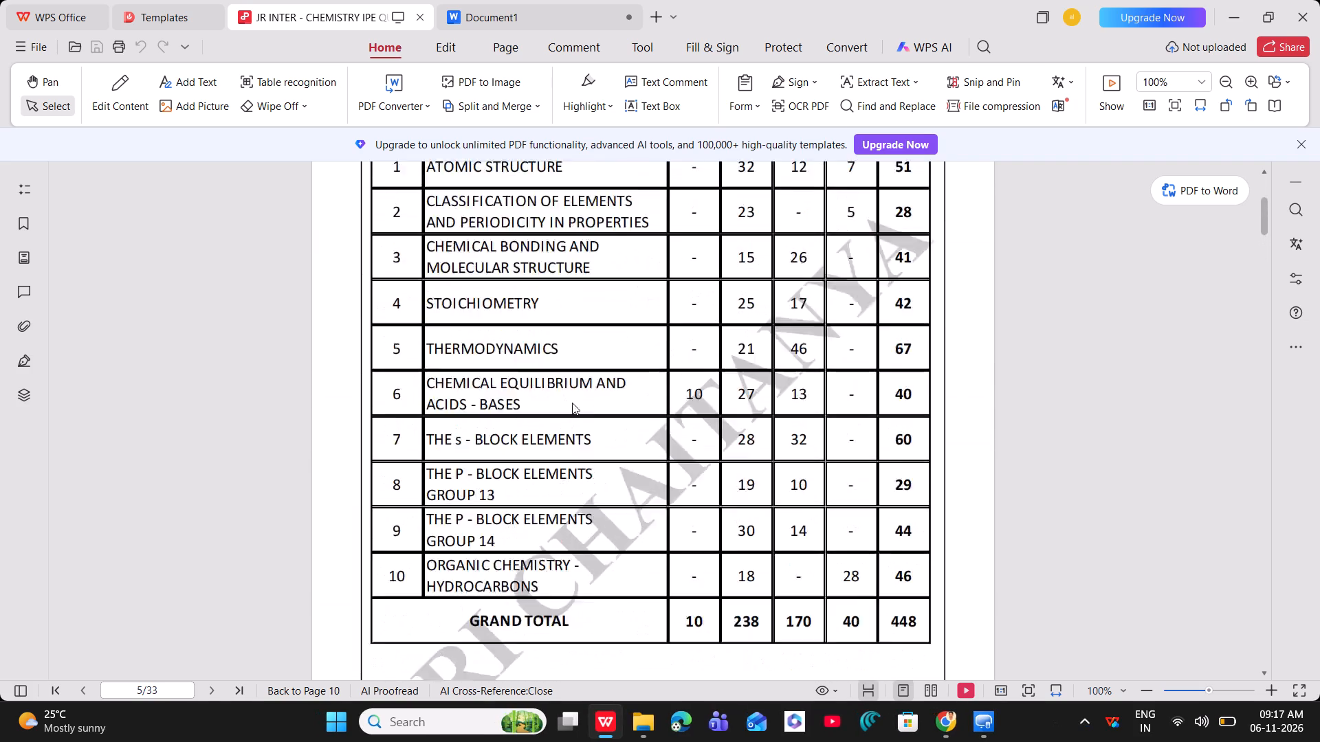
scroll(572, 403, "up", 20)
scroll(572, 403, "up", 14)
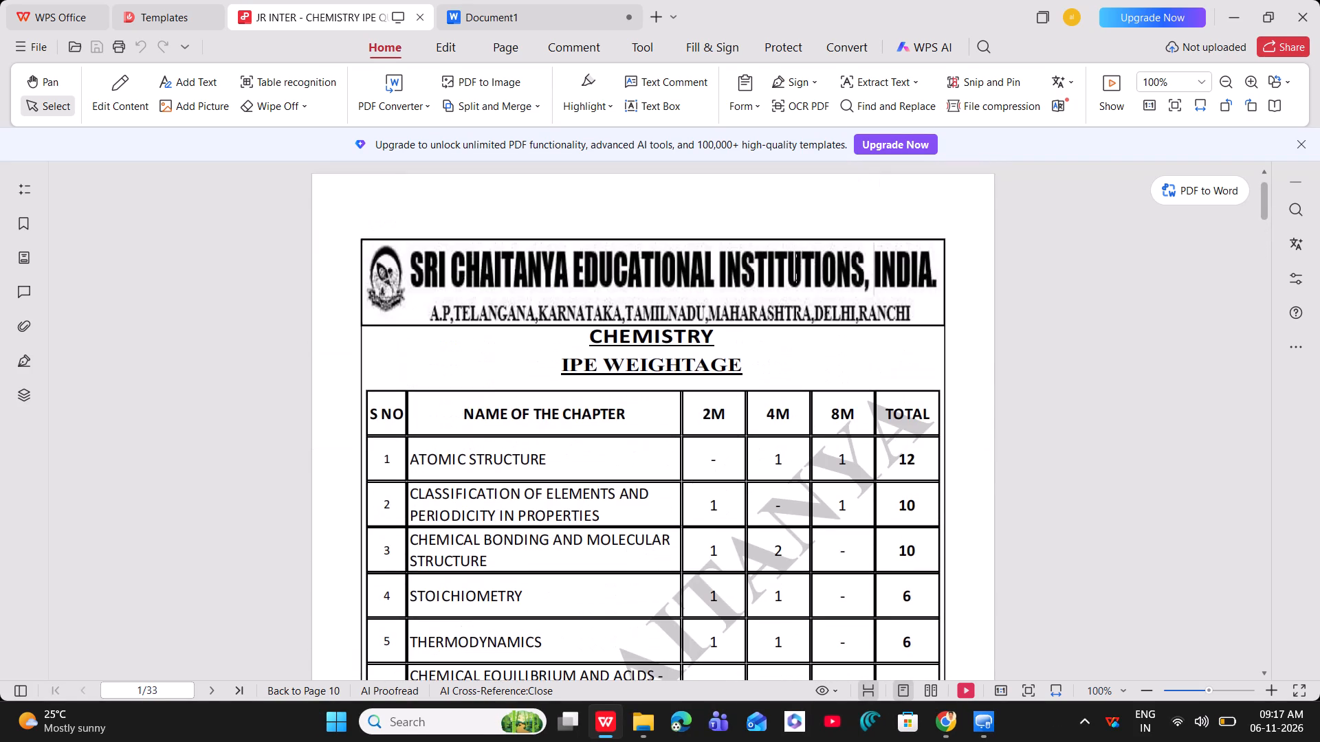
Examine the IPE weightage table of chapters and marks on the first page of the question PDF.
scroll(572, 403, "up", 5)
scroll(572, 403, "down", 3)
scroll(572, 403, "up", 19)
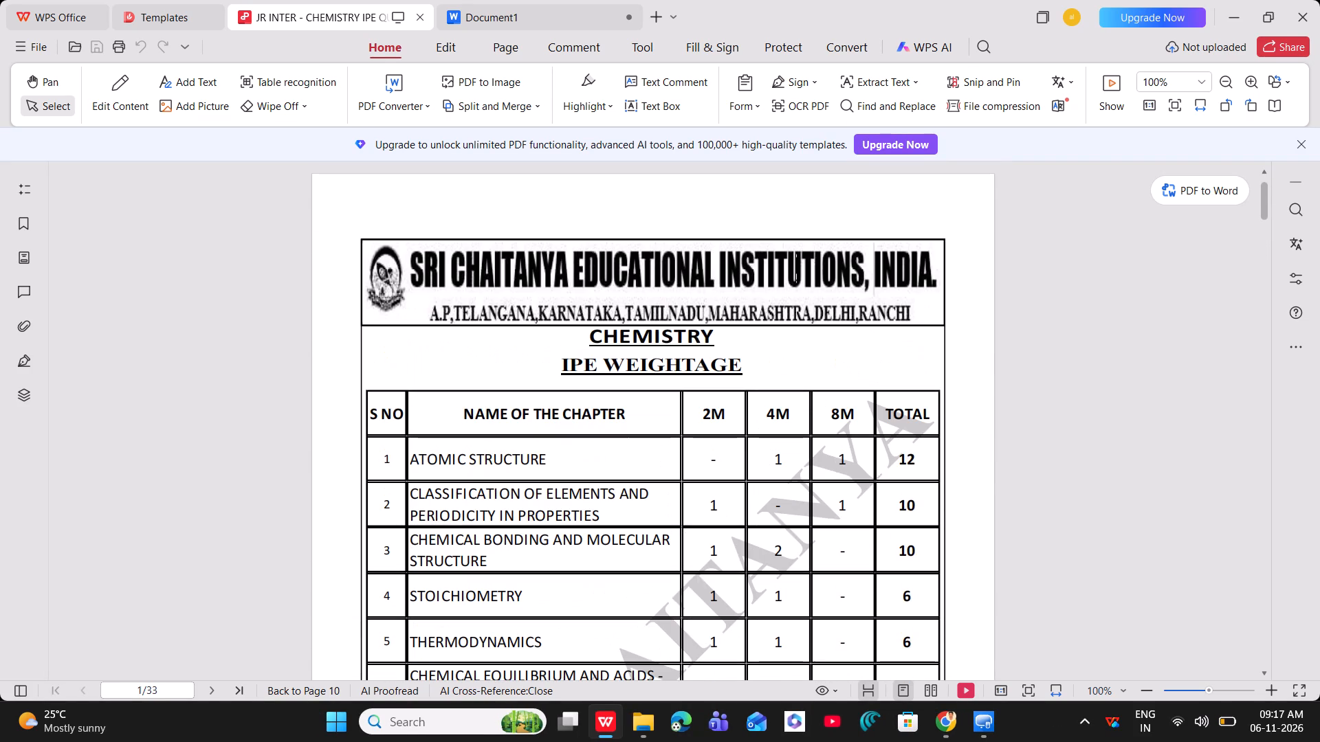
scroll(572, 403, "up", 6)
scroll(572, 403, "down", 8)
scroll(572, 403, "up", 6)
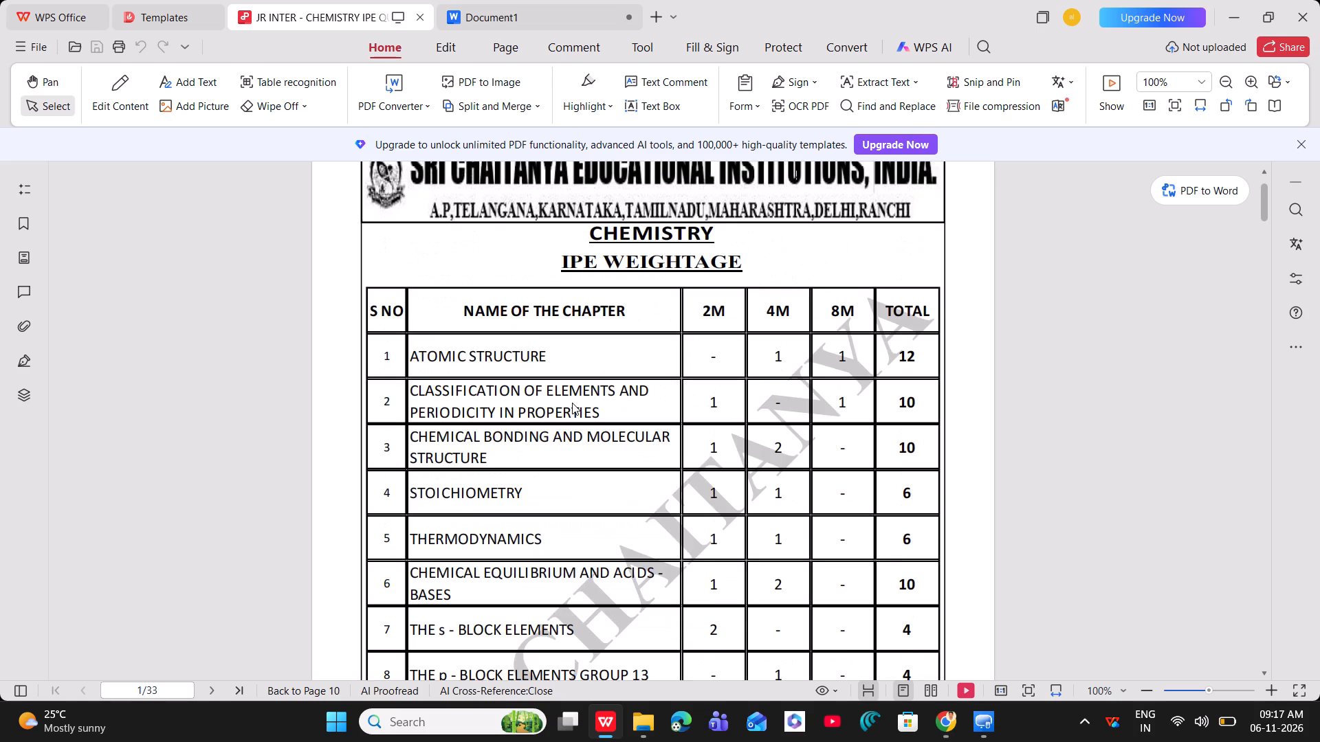
left_click(572, 403)
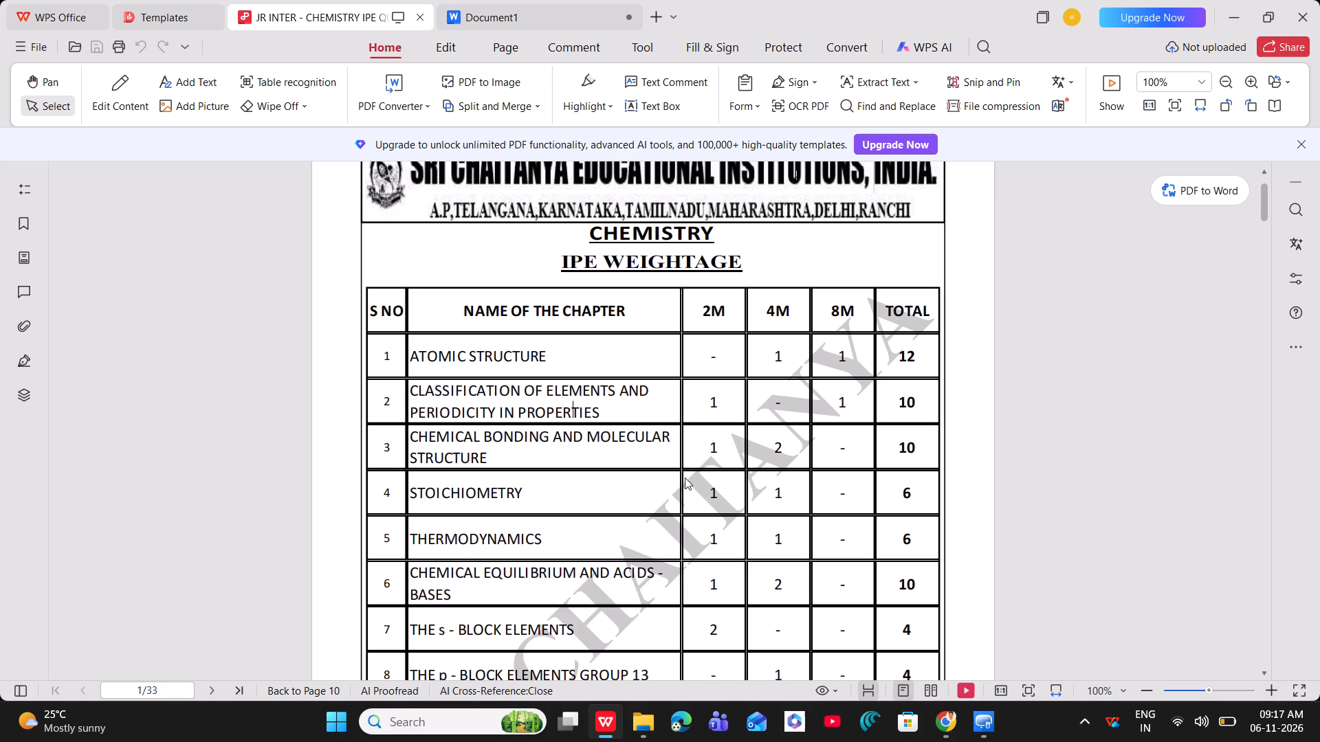
Look through the PDF's chapter questions from page 2 to page 12, reaching the short answer questions on oxidation numbers.
scroll(685, 477, "down", 20)
scroll(685, 477, "down", 13)
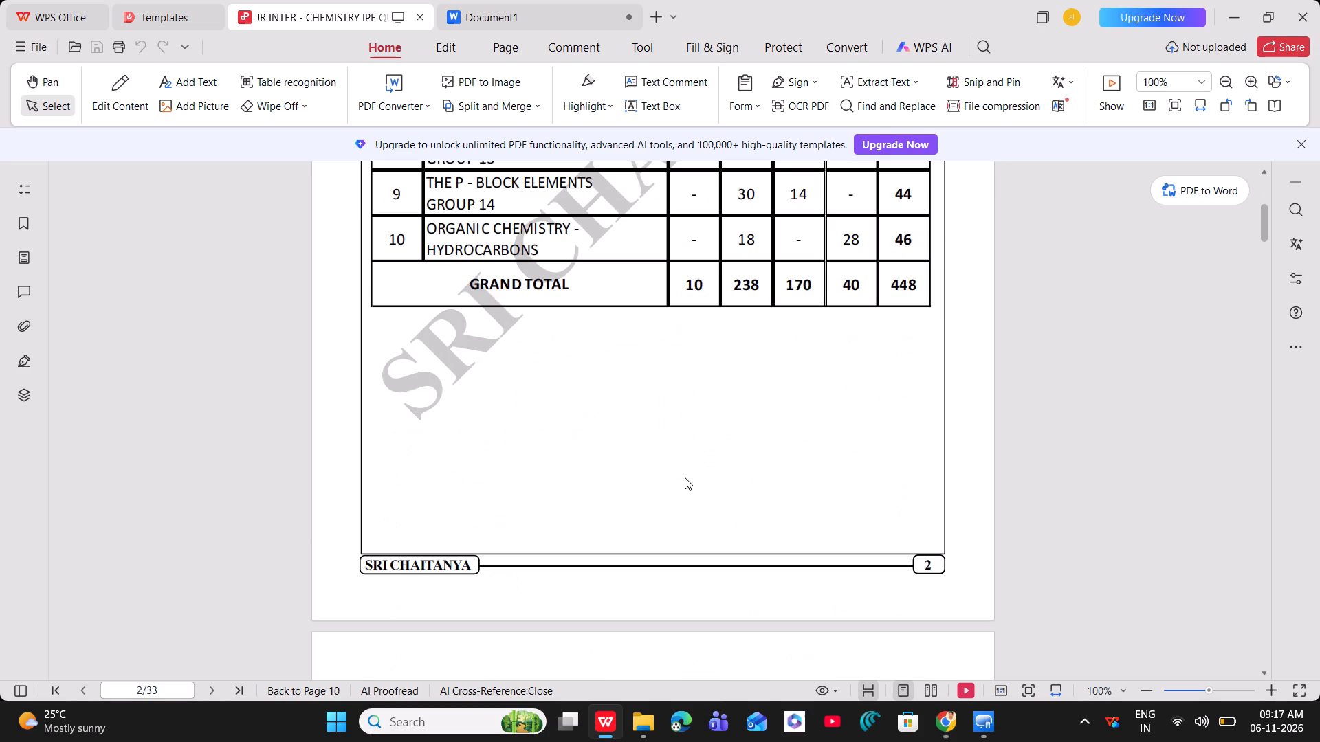
scroll(685, 477, "down", 20)
scroll(685, 477, "down", 17)
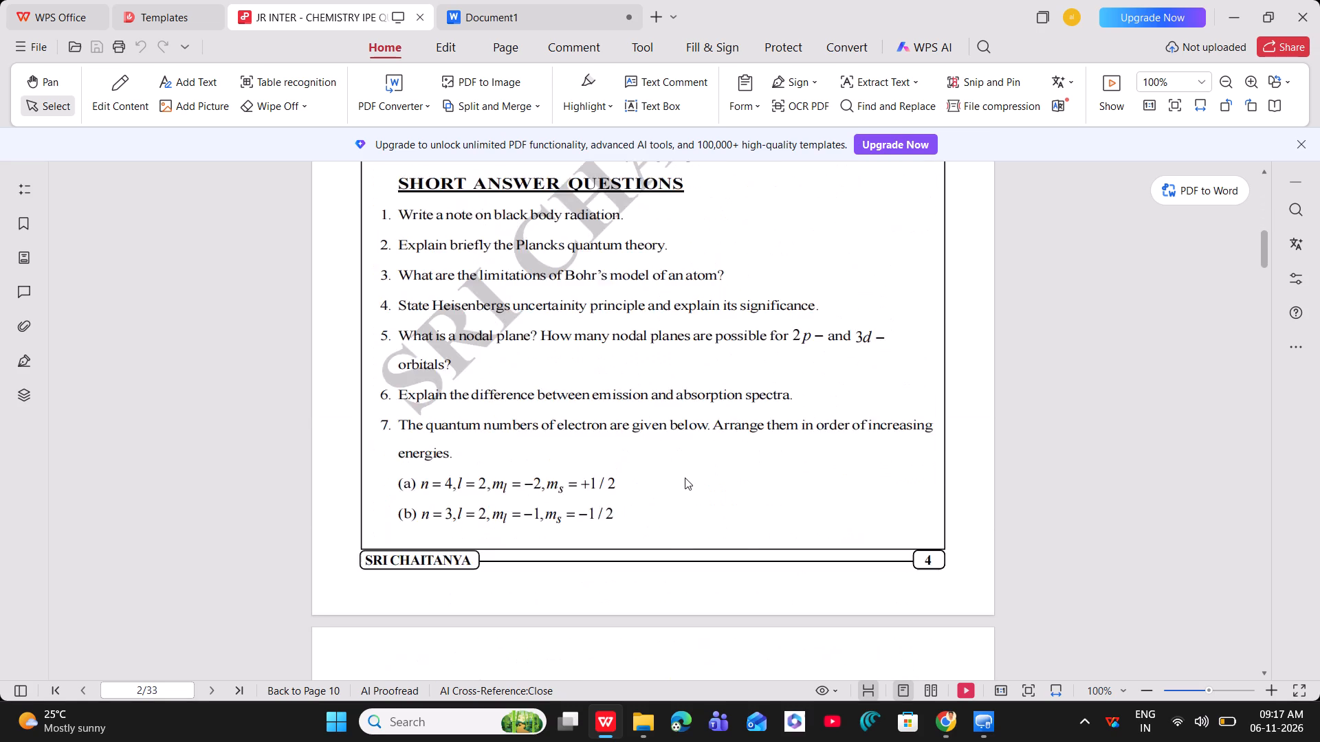
scroll(685, 477, "down", 20)
scroll(685, 477, "down", 16)
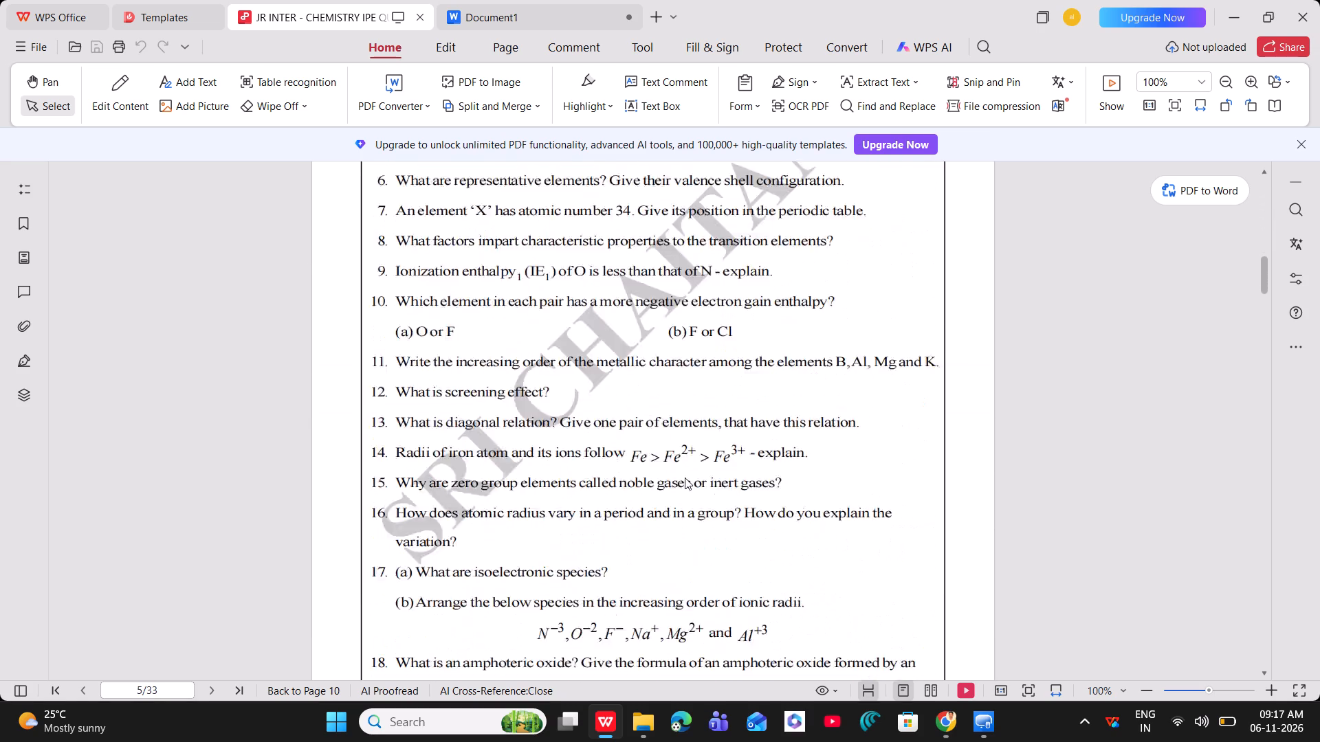
scroll(685, 477, "down", 20)
scroll(685, 477, "down", 11)
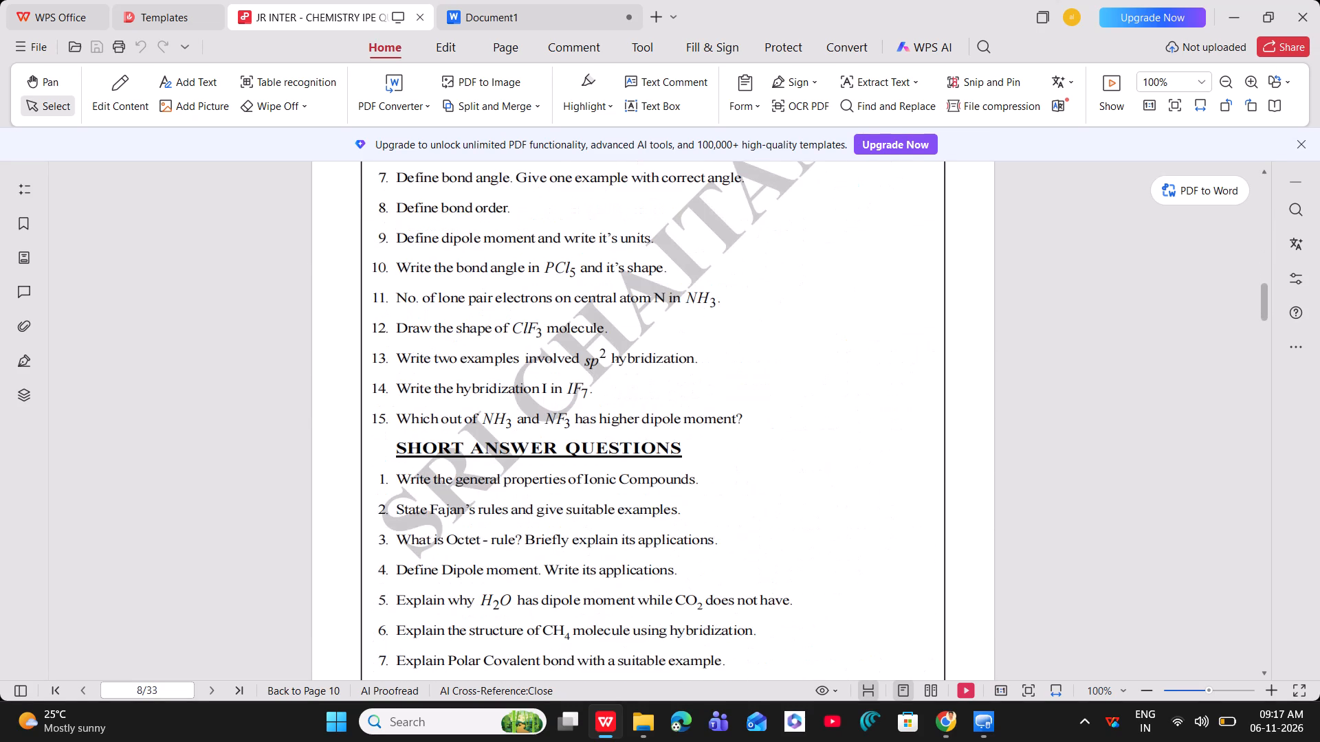
scroll(681, 461, "down", 17)
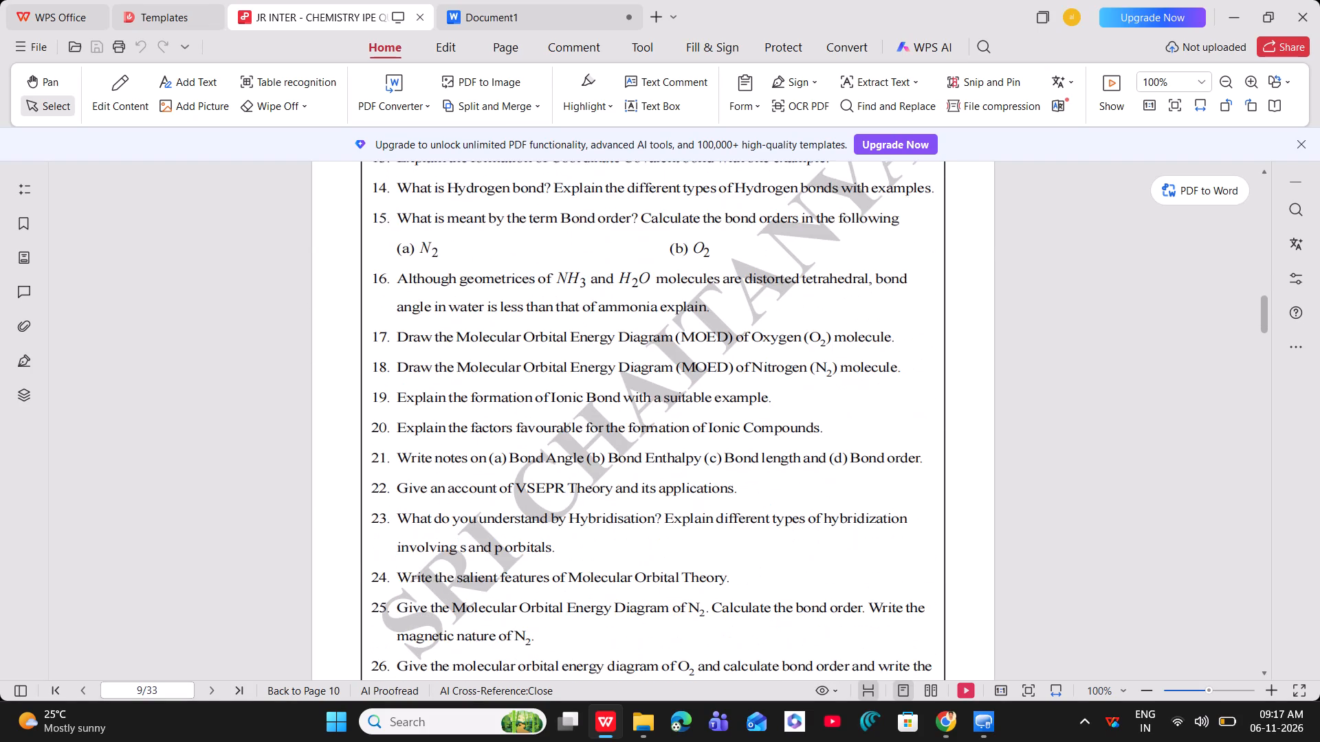
scroll(681, 461, "down", 20)
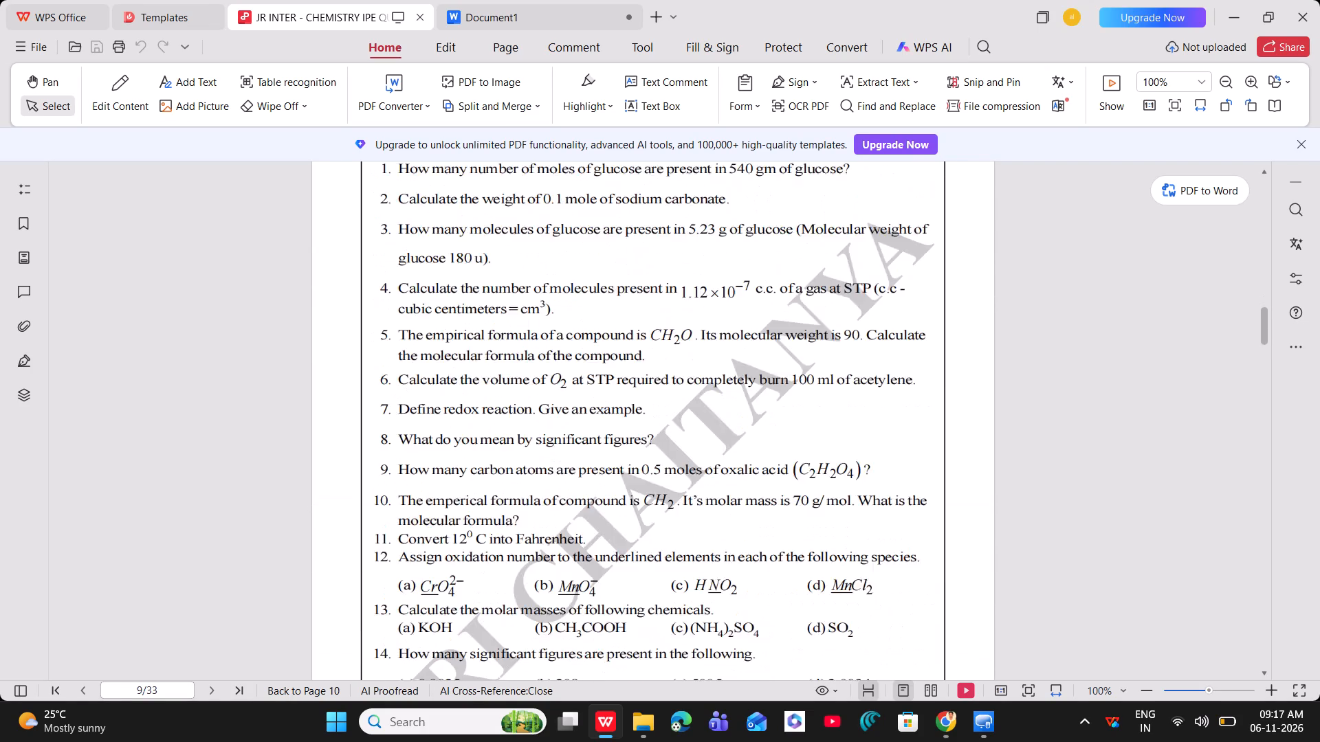
scroll(681, 461, "up", 4)
scroll(681, 461, "down", 9)
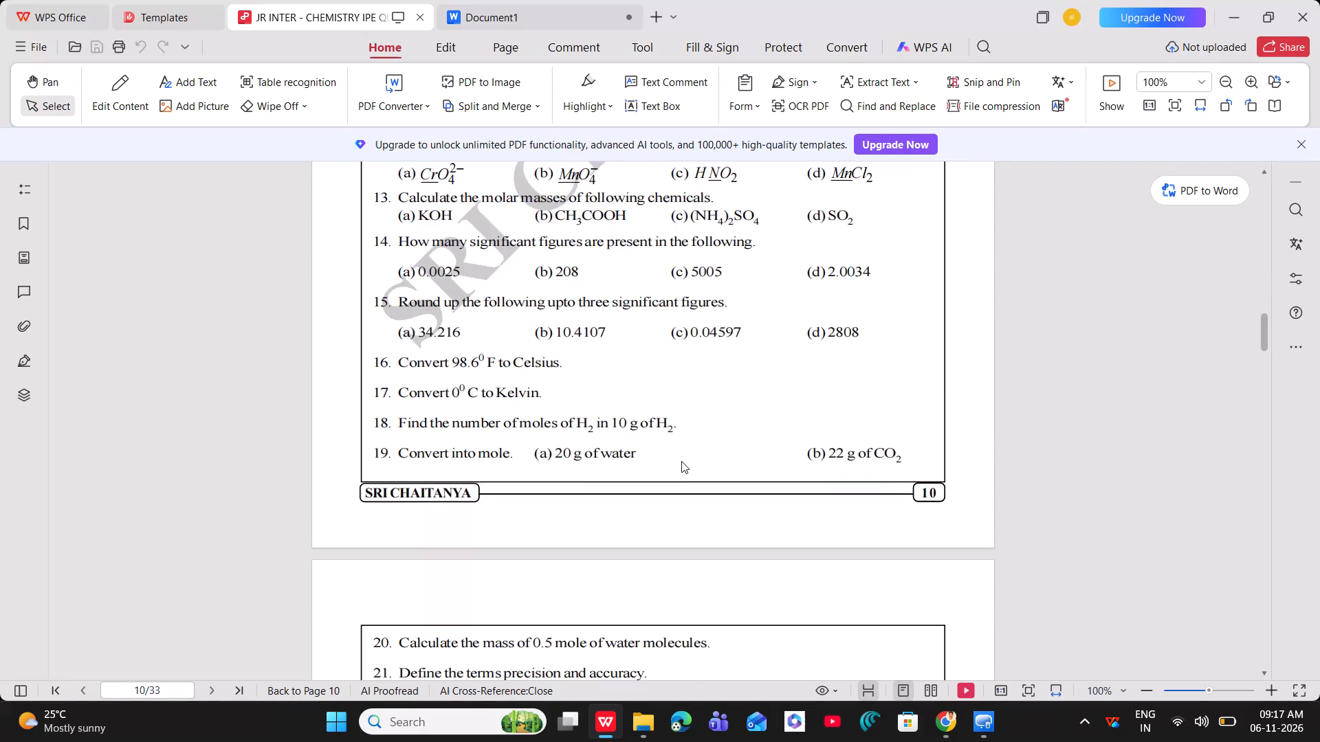
scroll(681, 461, "down", 9)
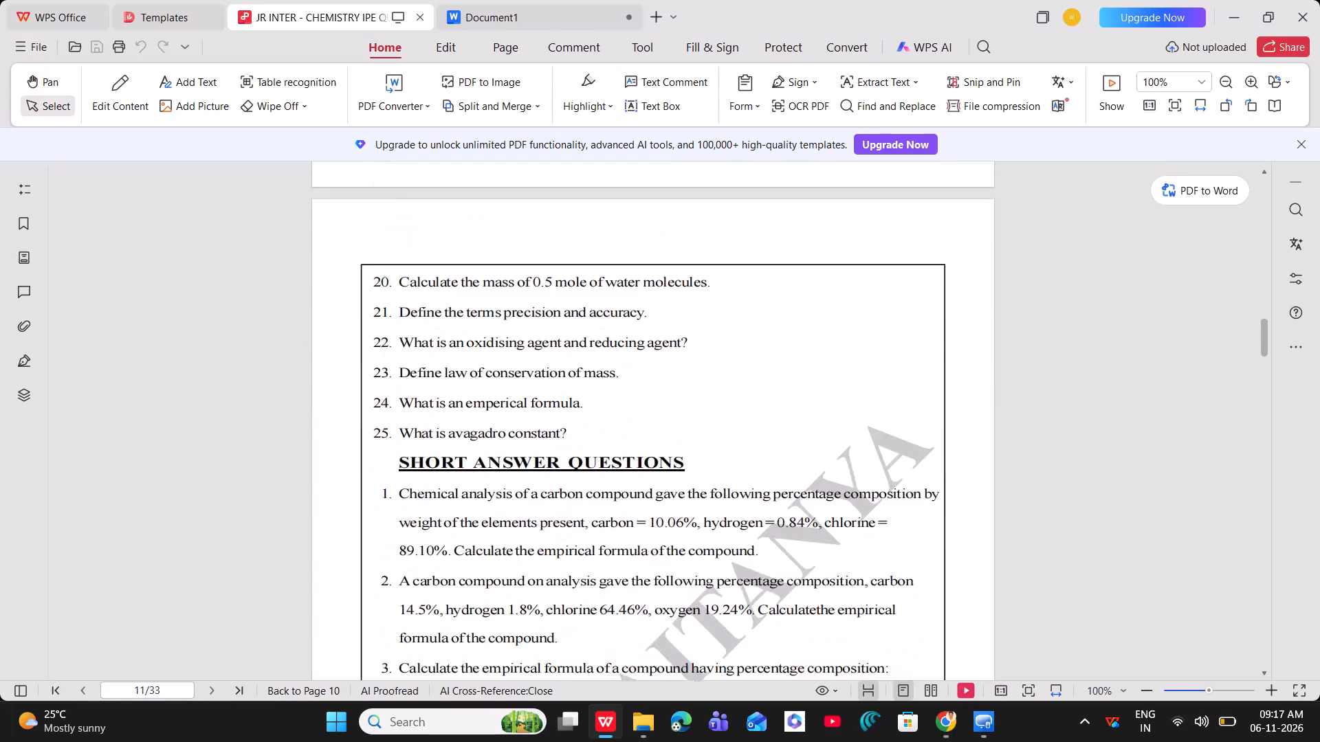
scroll(681, 461, "down", 5)
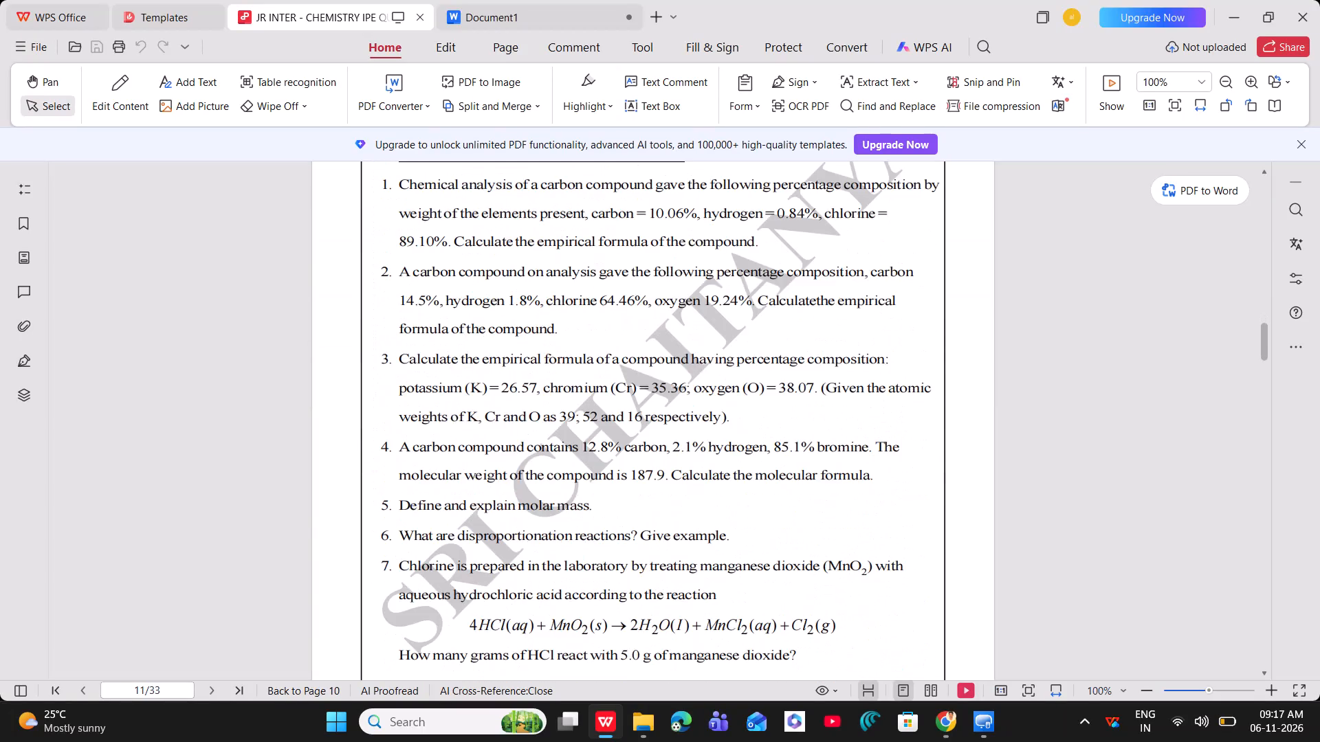
scroll(681, 461, "down", 4)
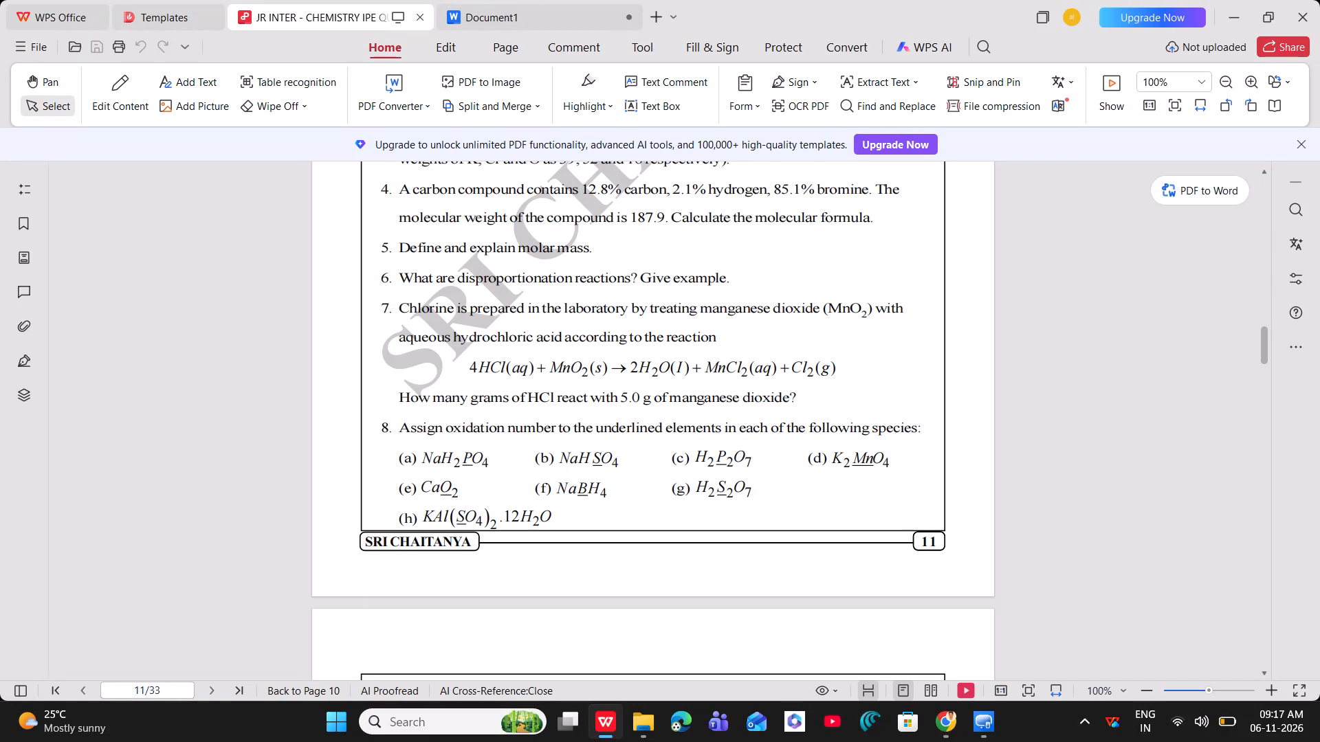
scroll(681, 461, "down", 8)
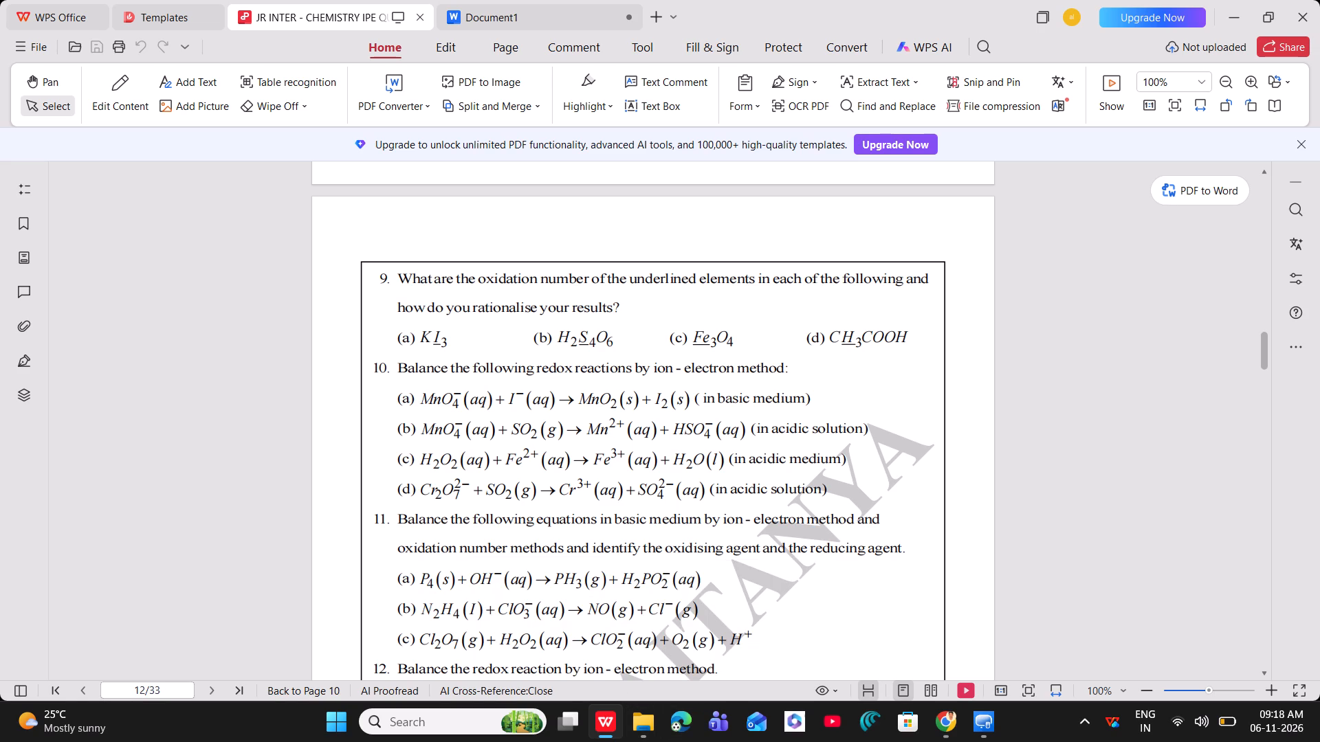
Copy the full text of question 9 on oxidation numbers on page 12, including options (a) to (d).
left_click_drag(397, 273, 476, 295)
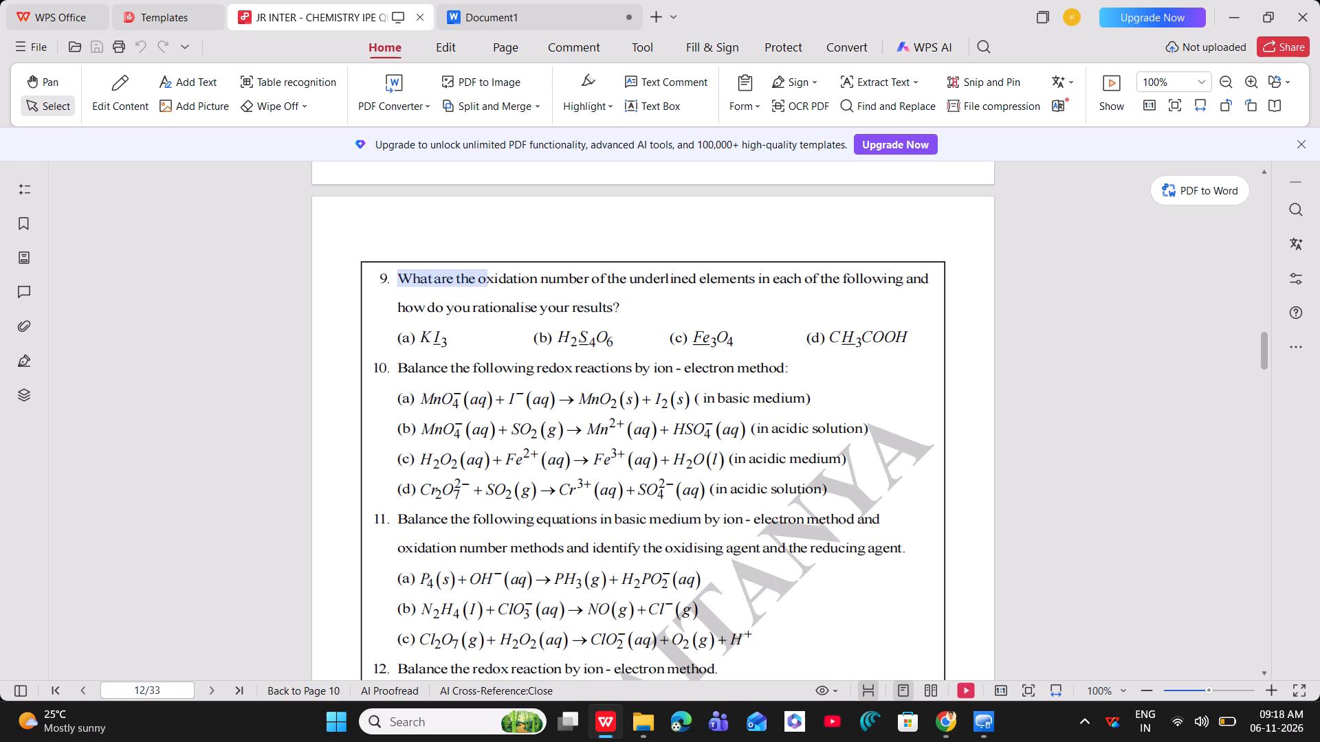
left_click_drag(476, 295, 899, 341)
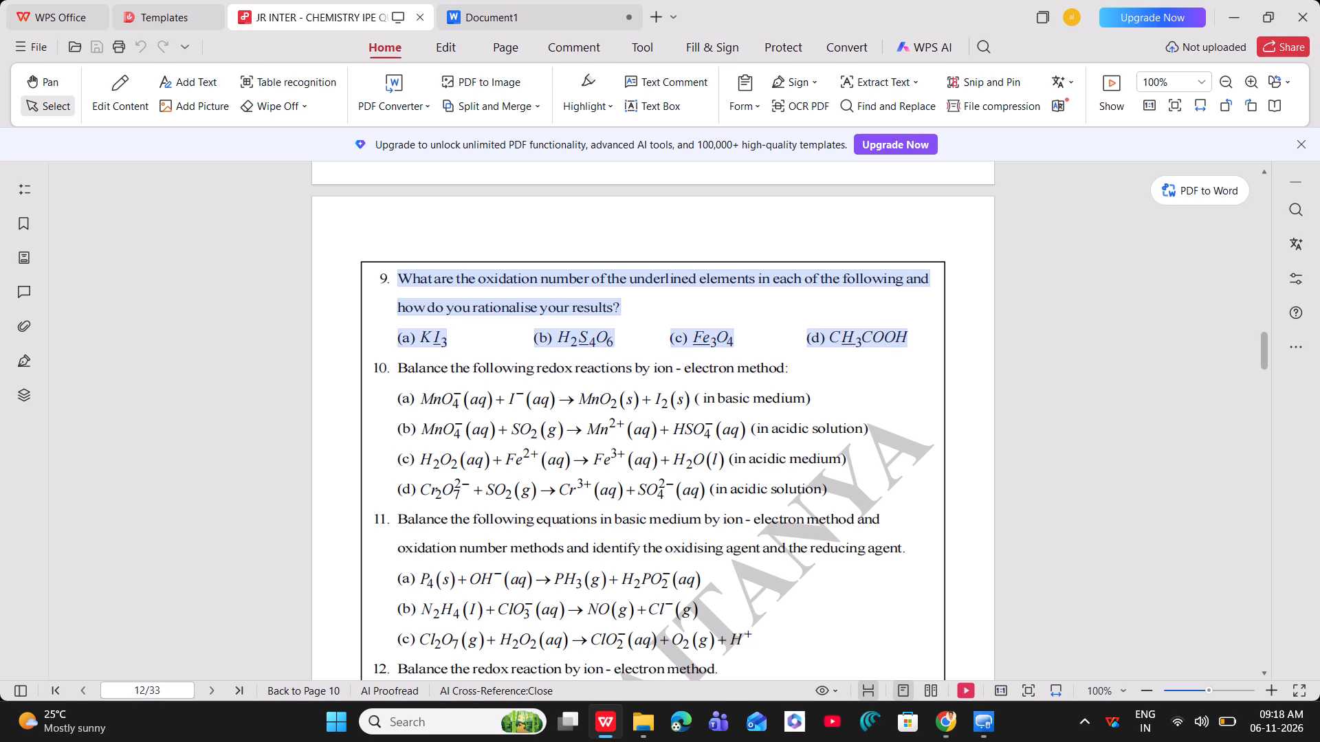
left_click_drag(899, 341, 910, 341)
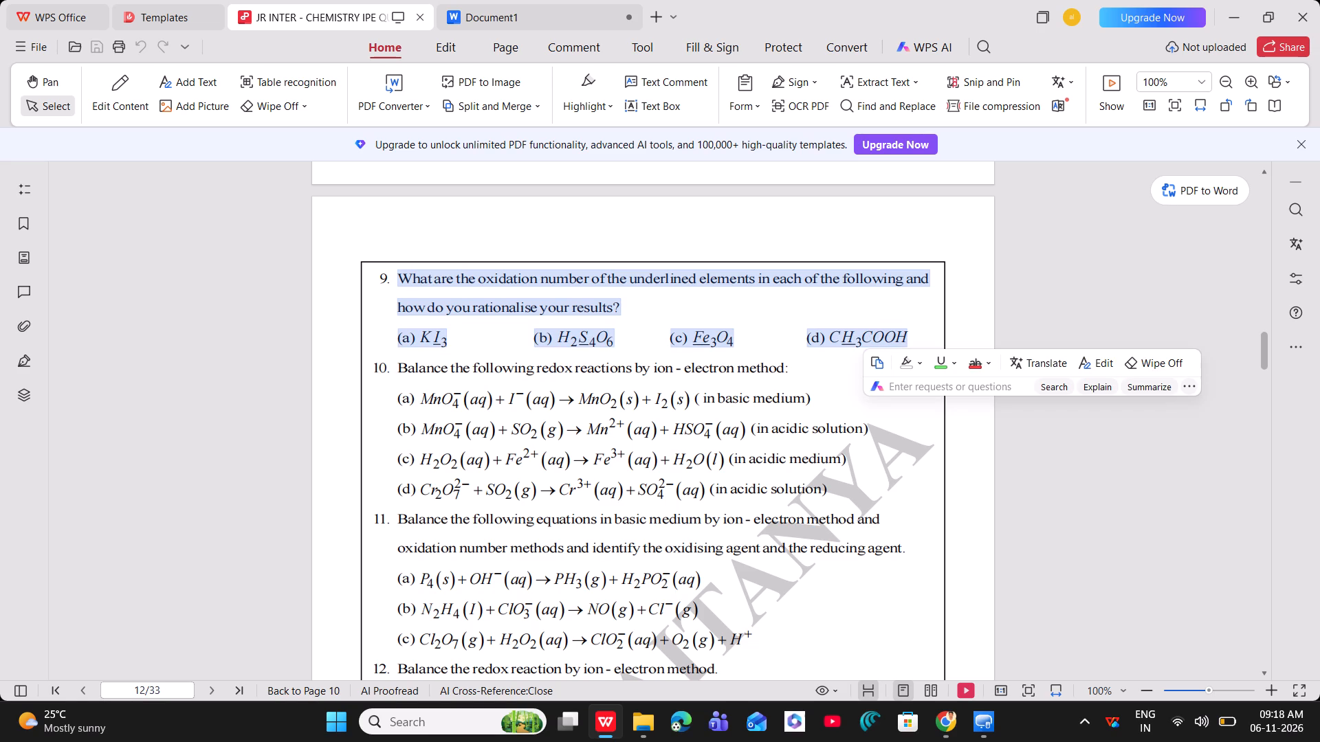
key("ctrl+c")
Paste the copied question below question 8 of the 2marks section in Document1 with matched formatting, and number it "9.".
left_click(559, 0)
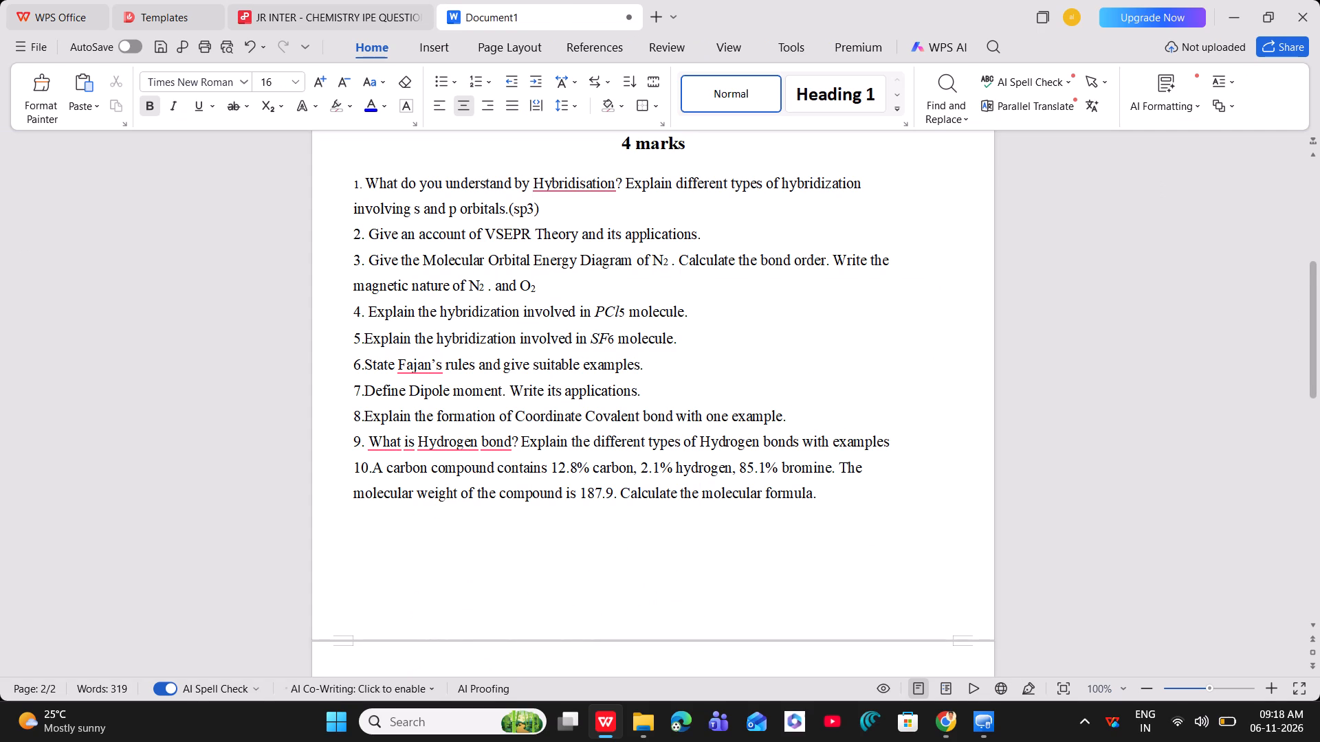
scroll(666, 495, "down", 20)
scroll(666, 495, "down", 3)
scroll(666, 495, "up", 2)
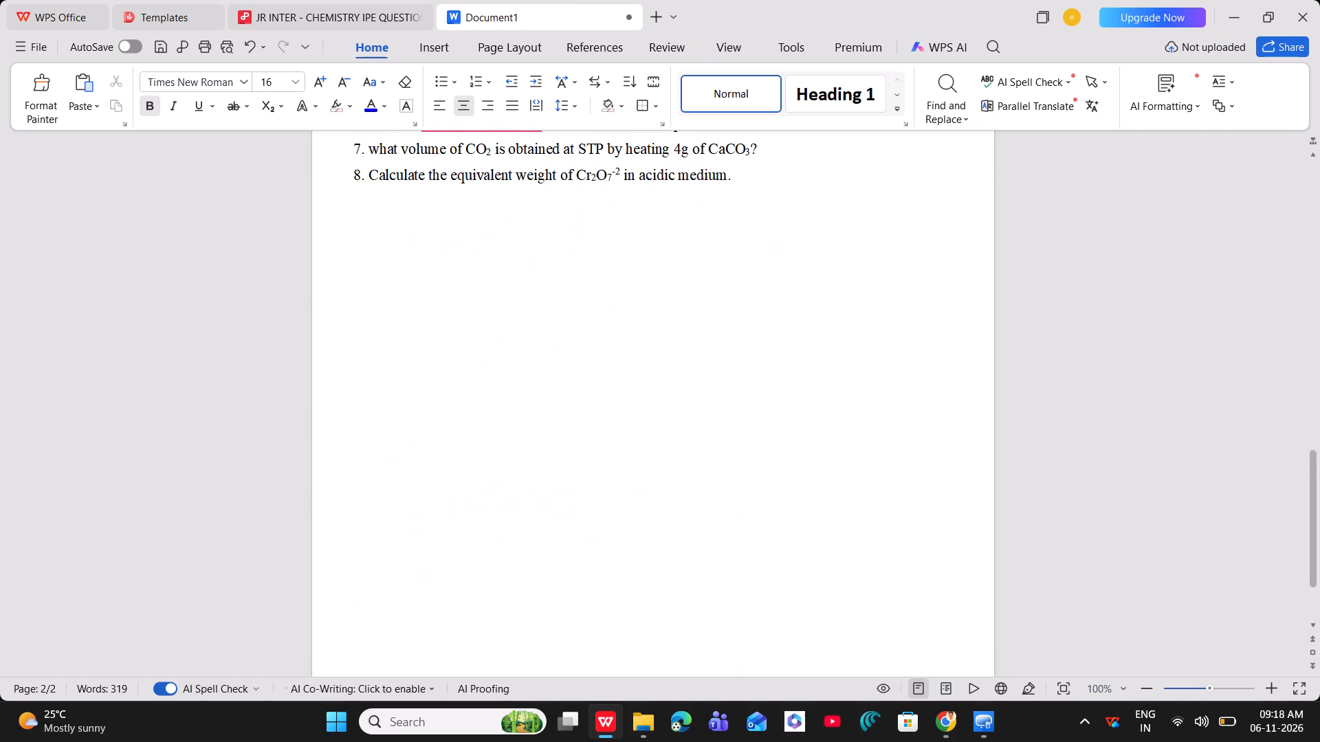
scroll(666, 495, "up", 4)
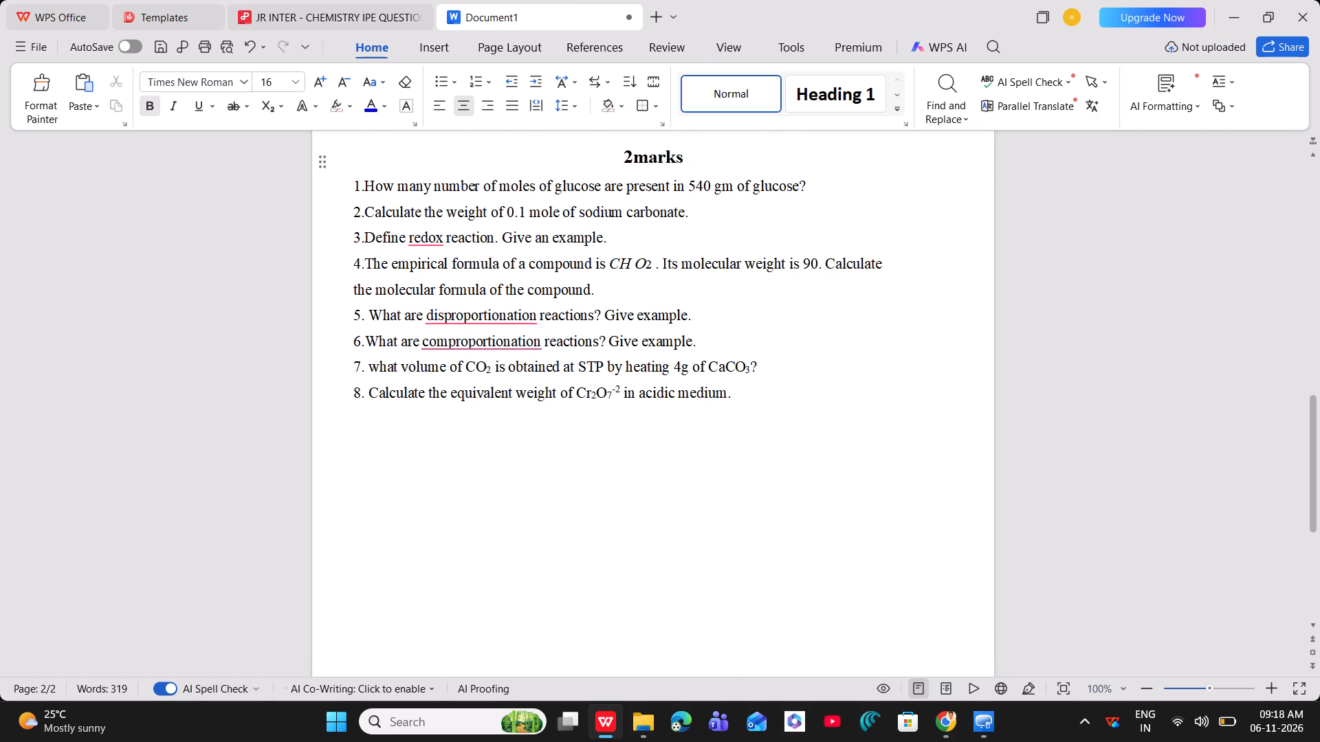
left_click(740, 395)
key("Return")
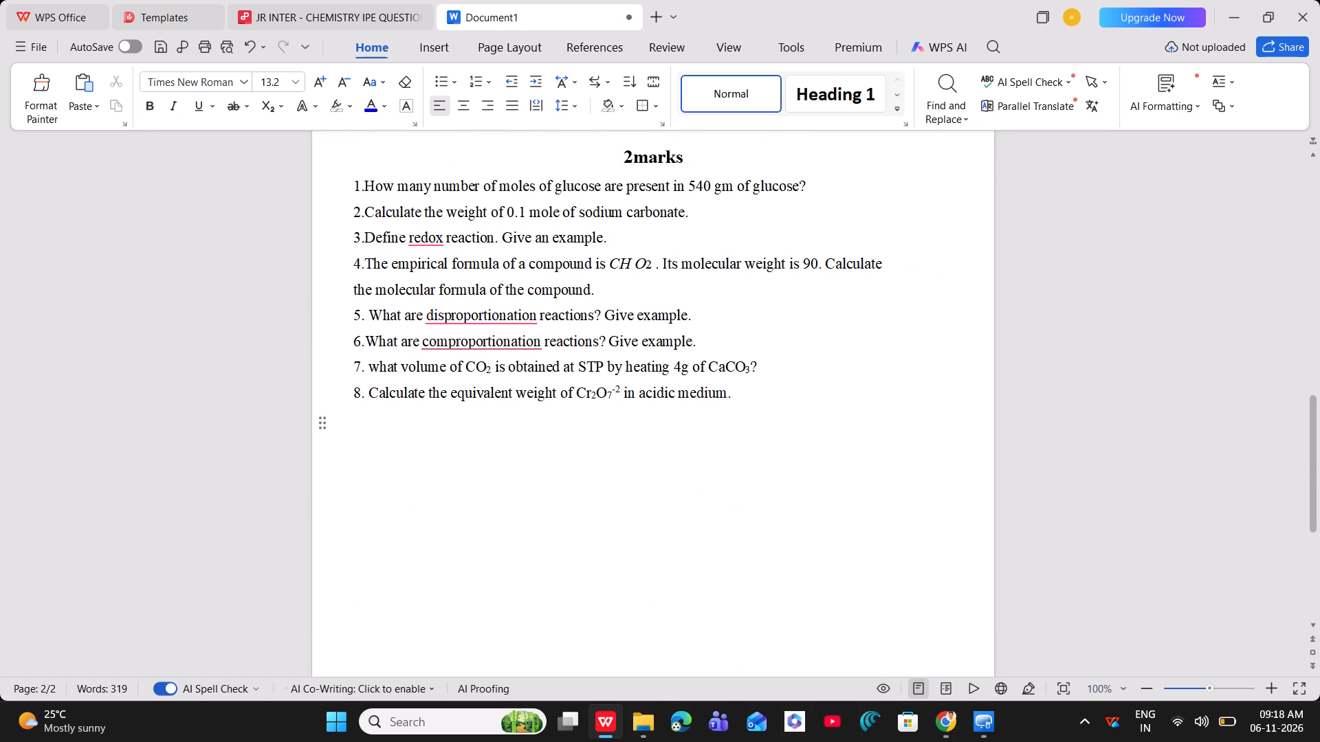
key("ctrl+v")
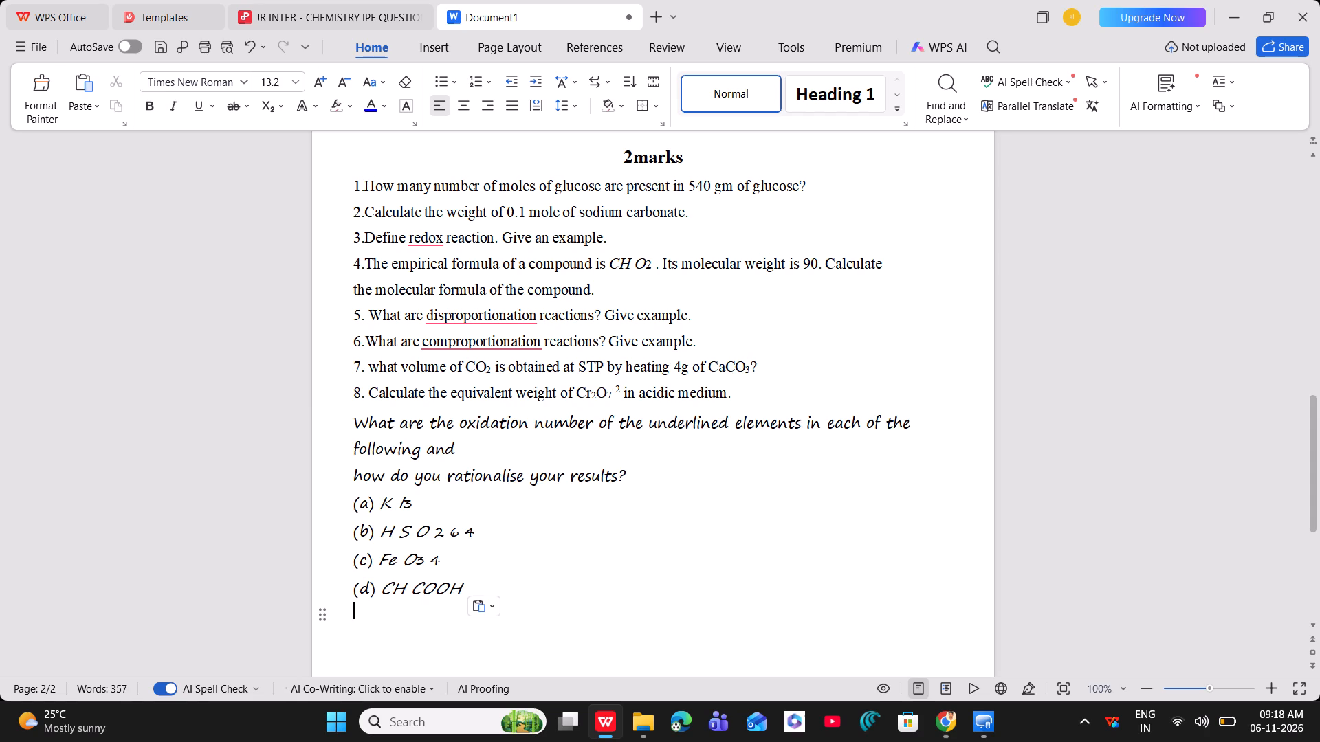
left_click(484, 605)
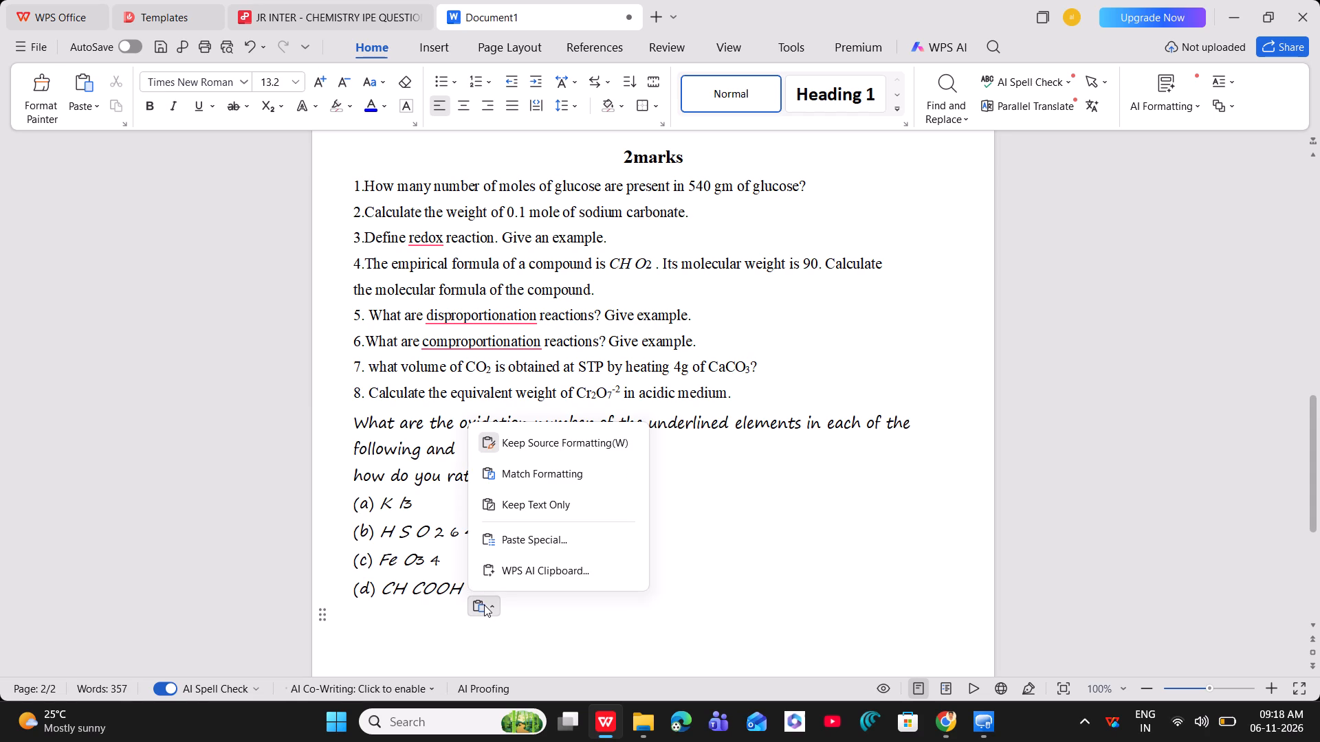
left_click(515, 479)
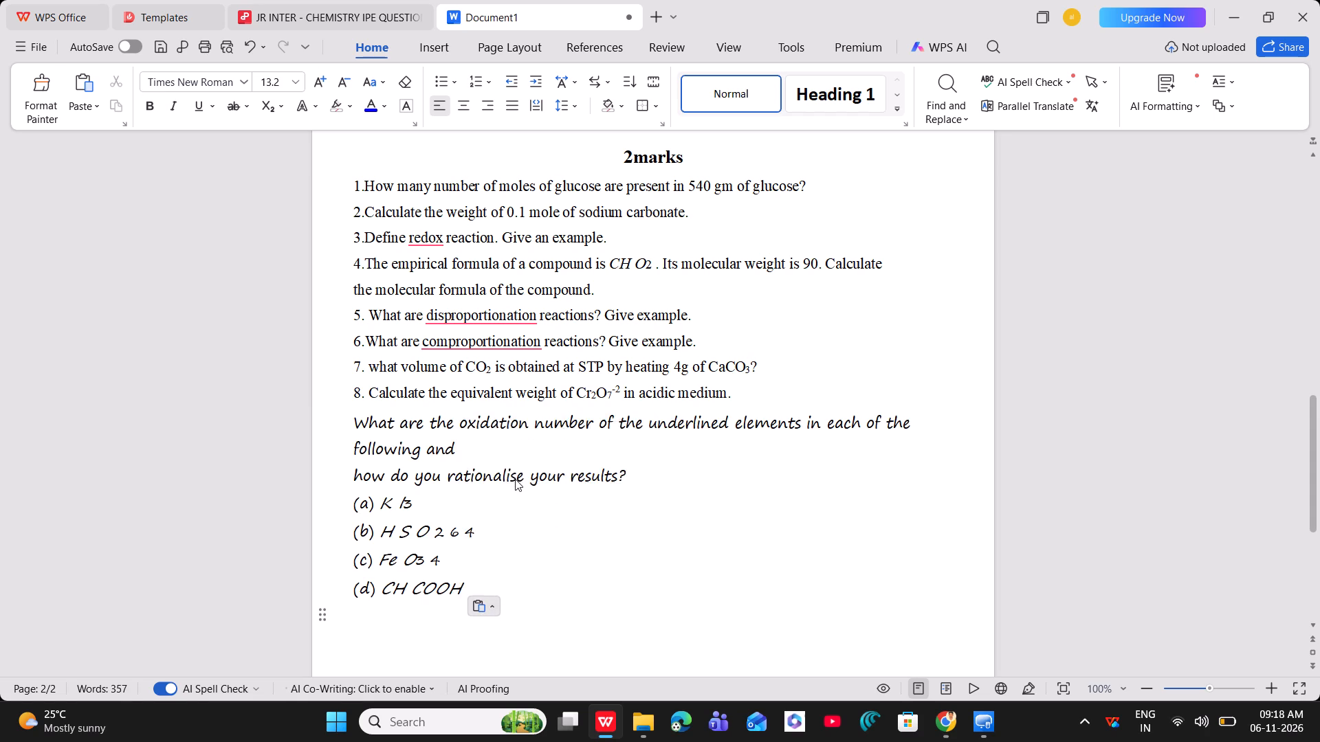
left_click(354, 411)
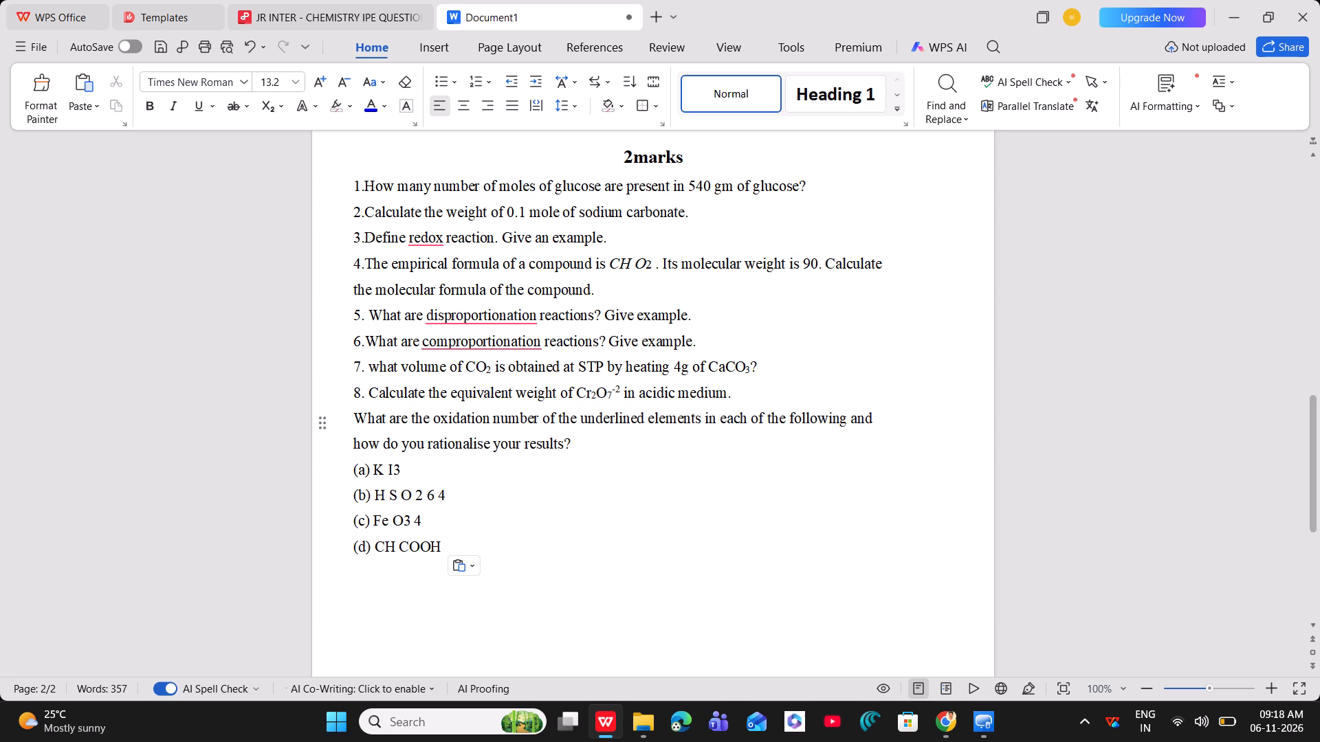
type("9.")
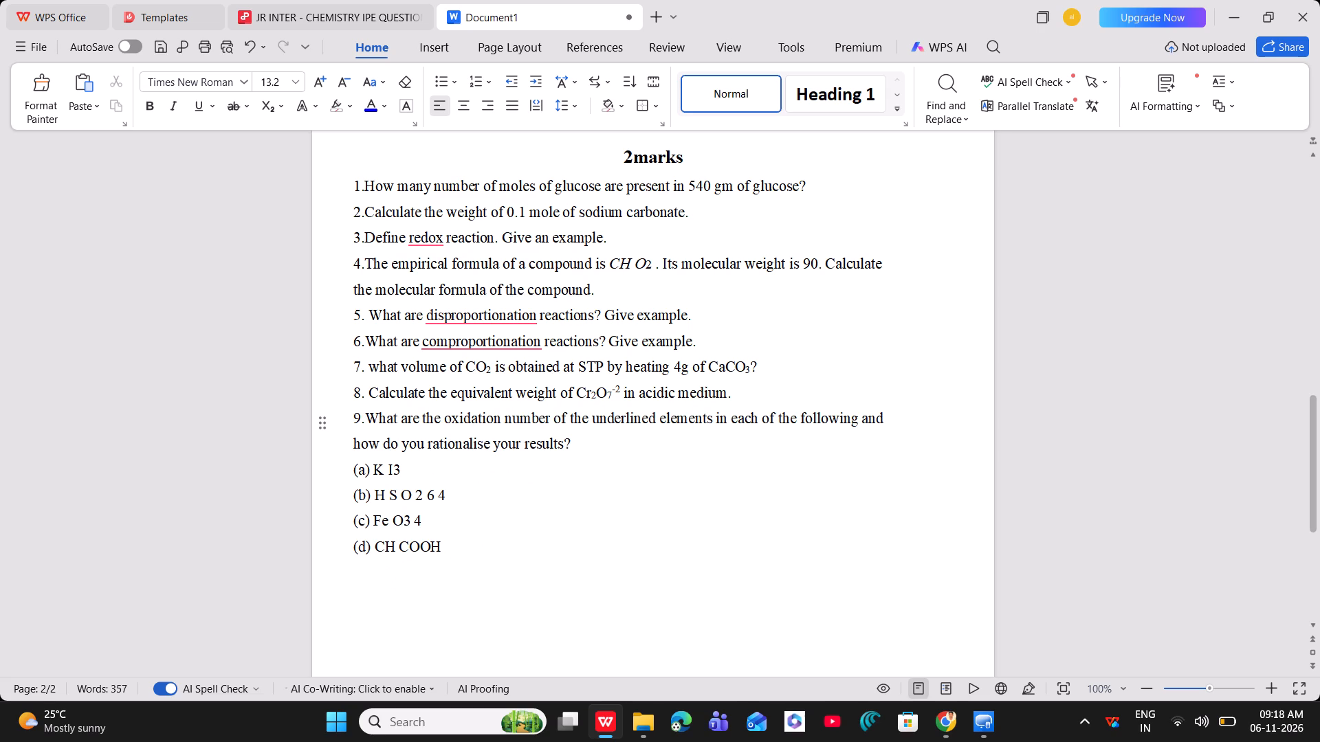
Correct option (a) of question 9 to KI₃ by removing the space and making the 3 a subscript.
left_click(385, 466)
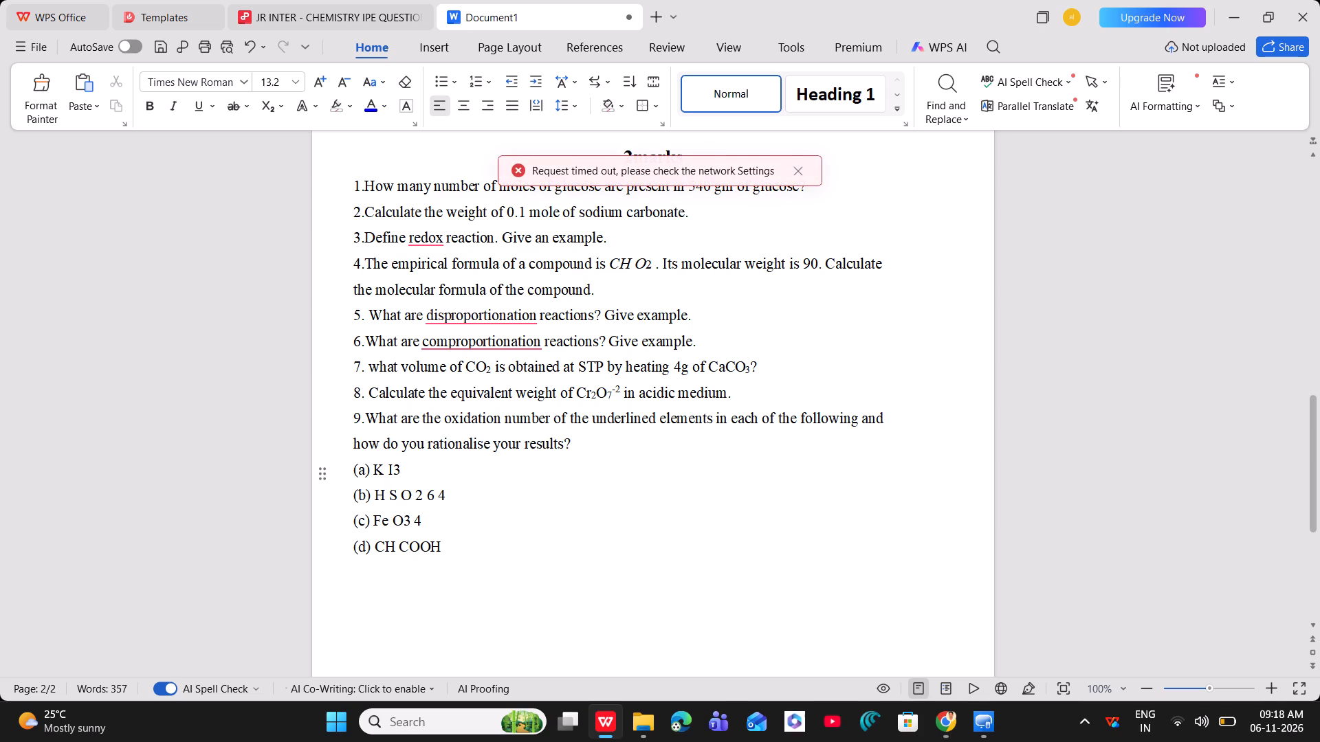
key("Delete")
key("Right")
key("shift+Right")
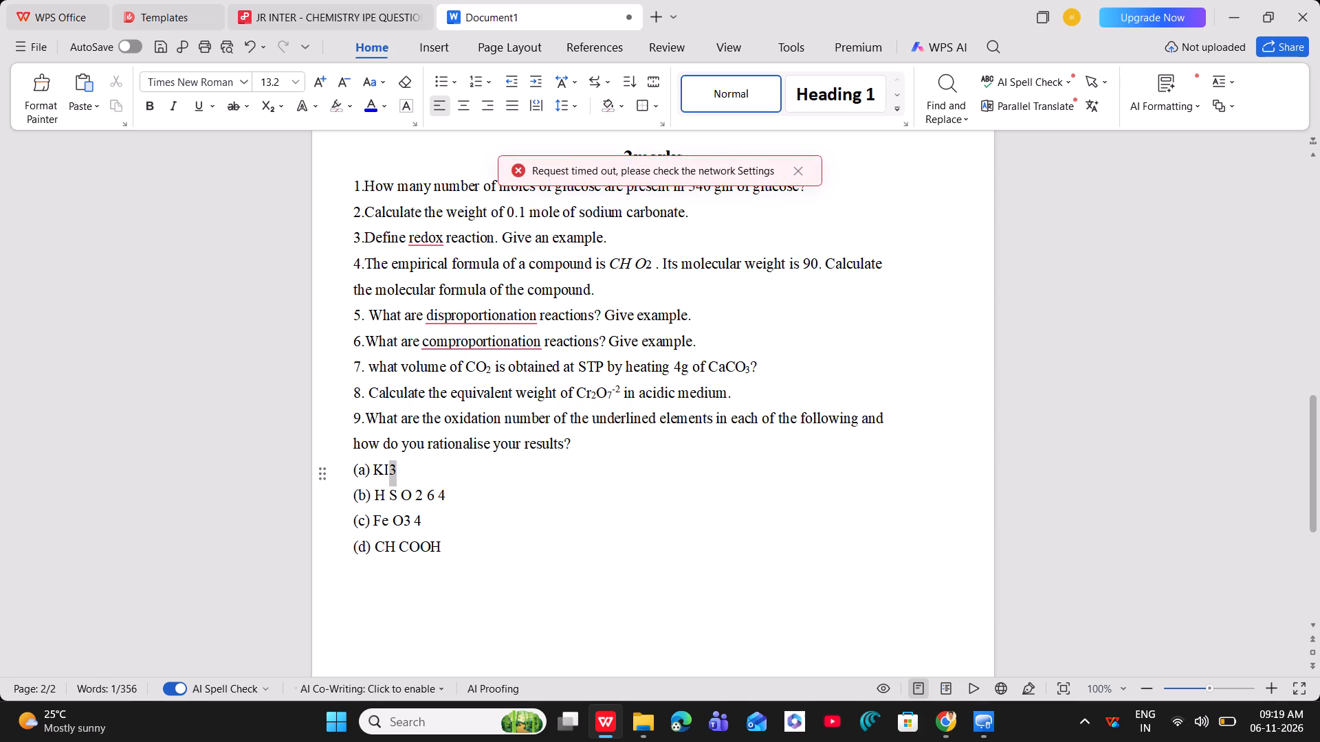
left_click(269, 103)
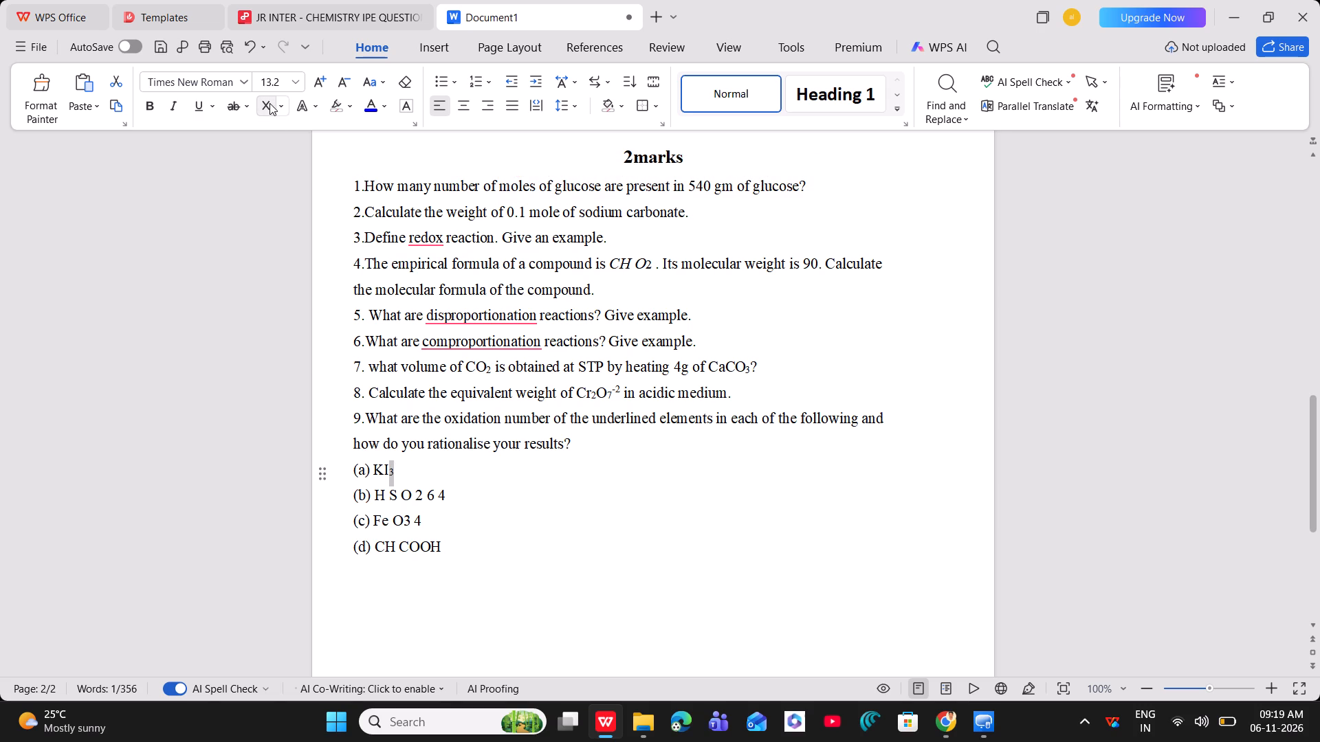
left_click(507, 434)
Check option (a) against the source PDF and underline the I in KI₃.
left_click(276, 2)
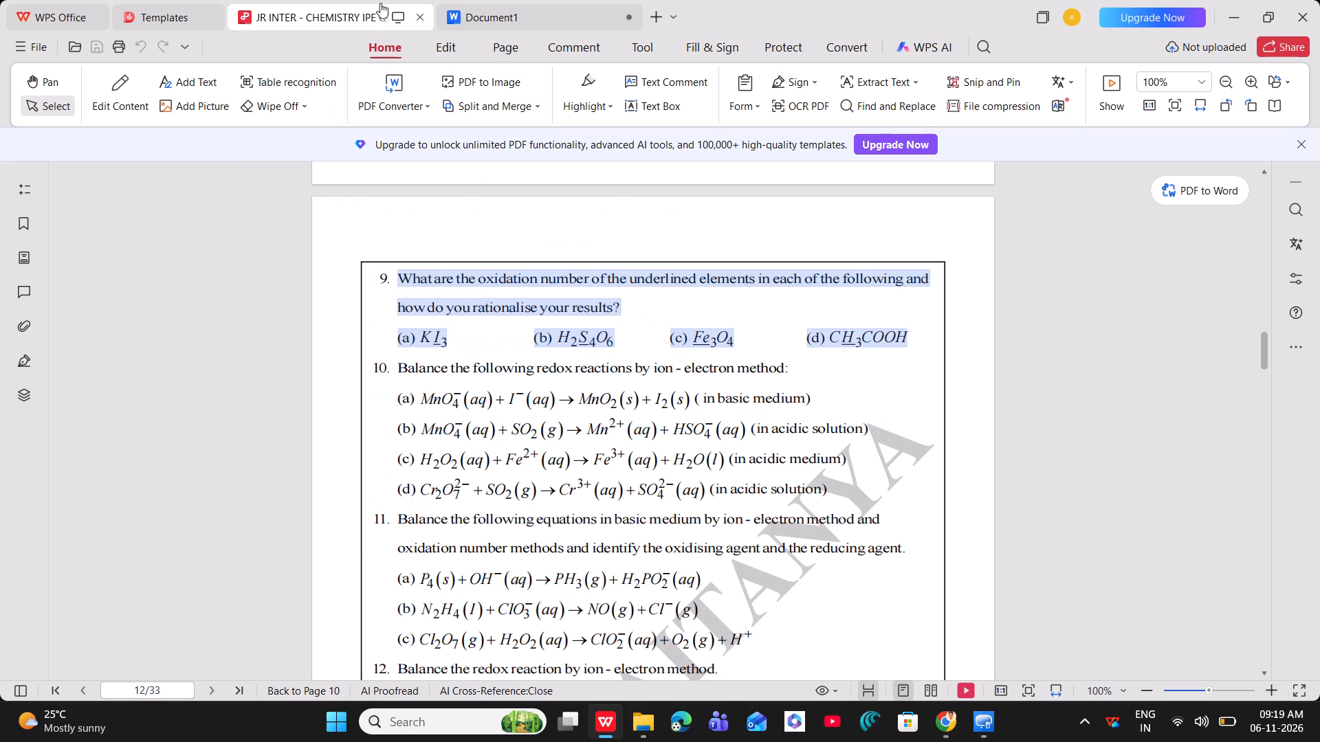
left_click(475, 8)
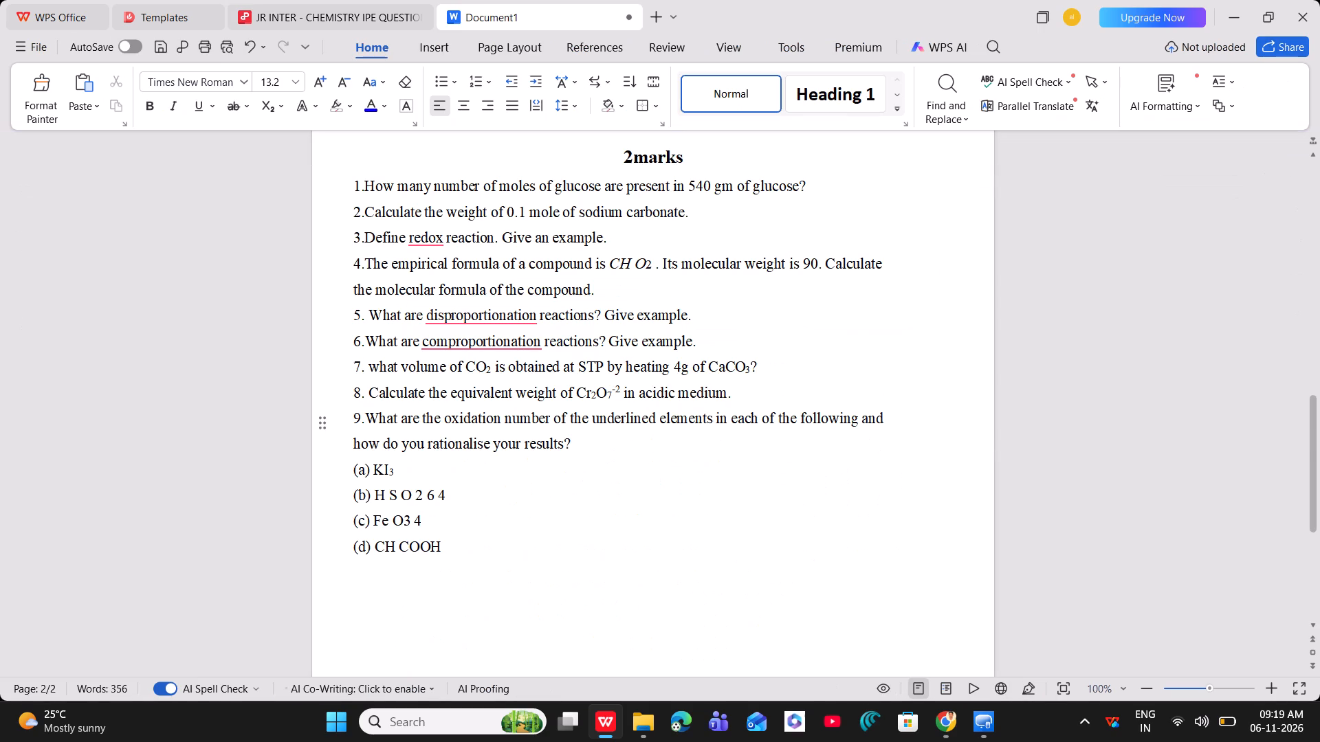
left_click(388, 469)
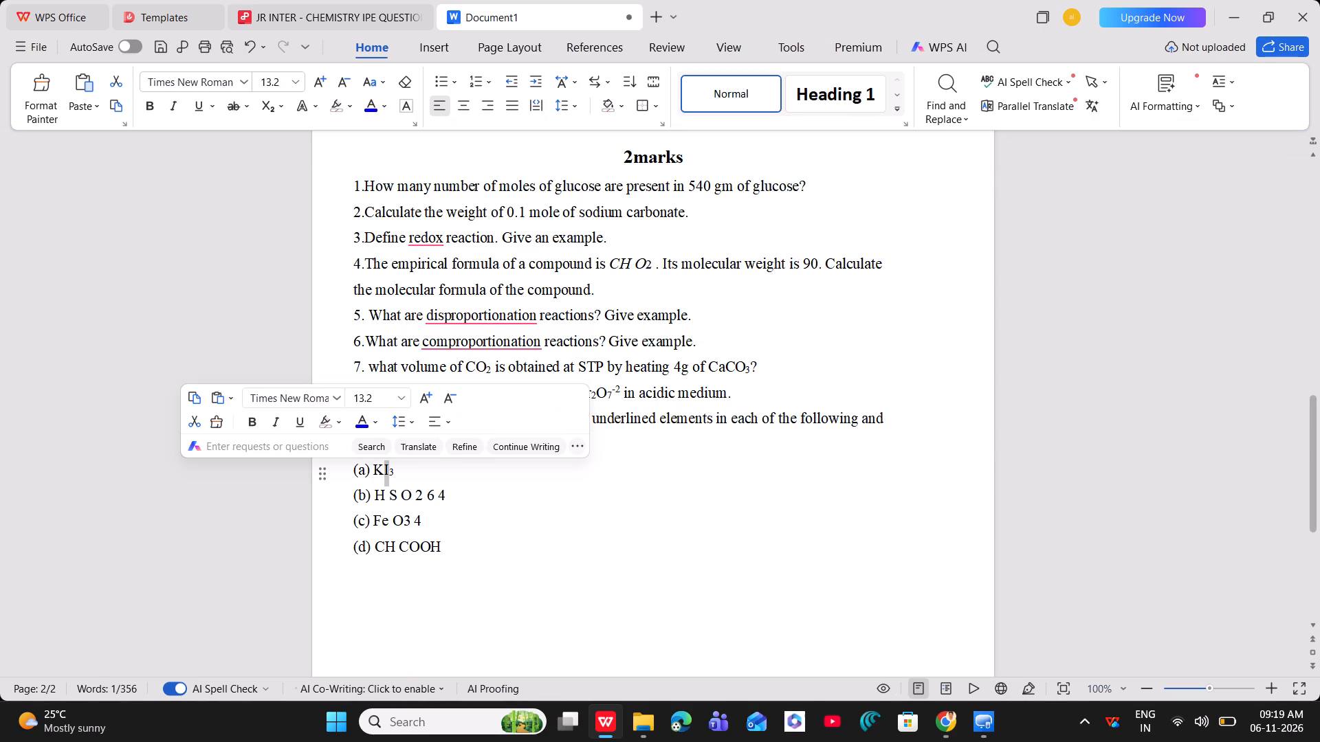
left_click(196, 100)
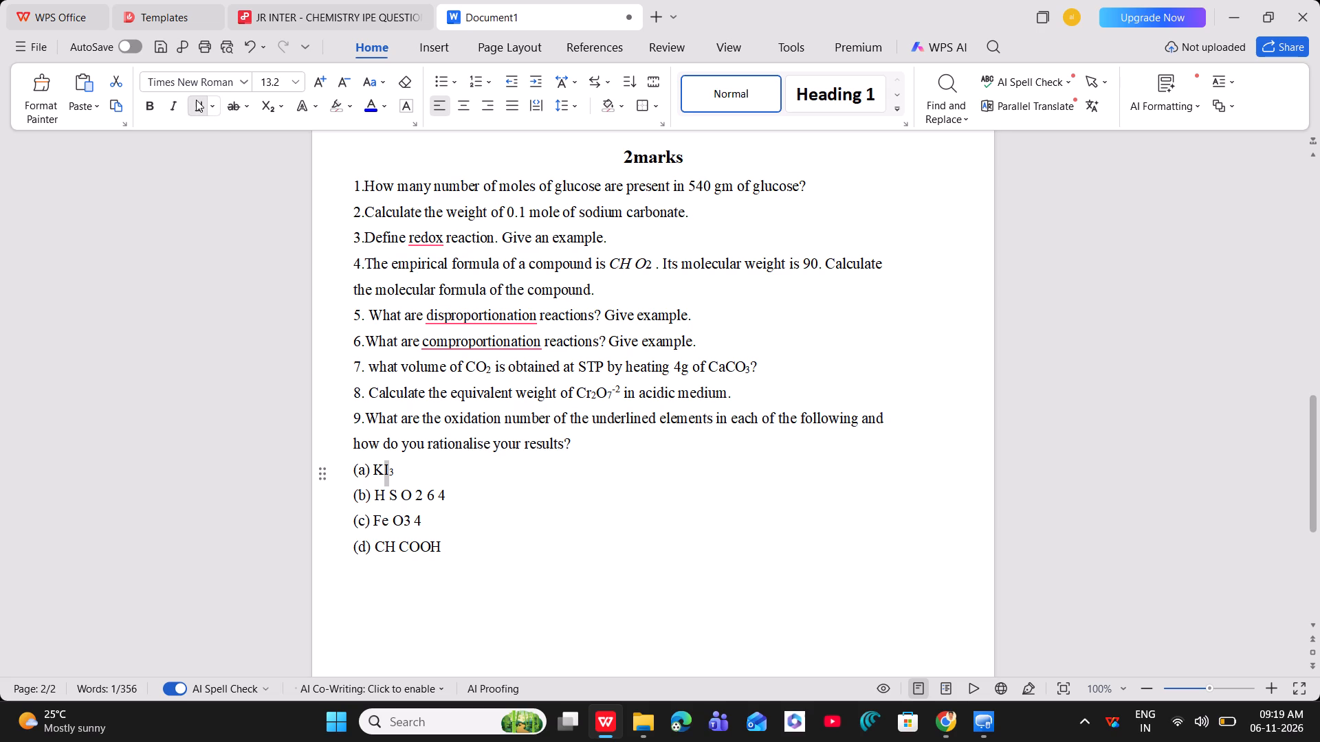
Make the underlined I in option (a) KI₃ of question 9 bold.
left_click(152, 107)
left_click(571, 457)
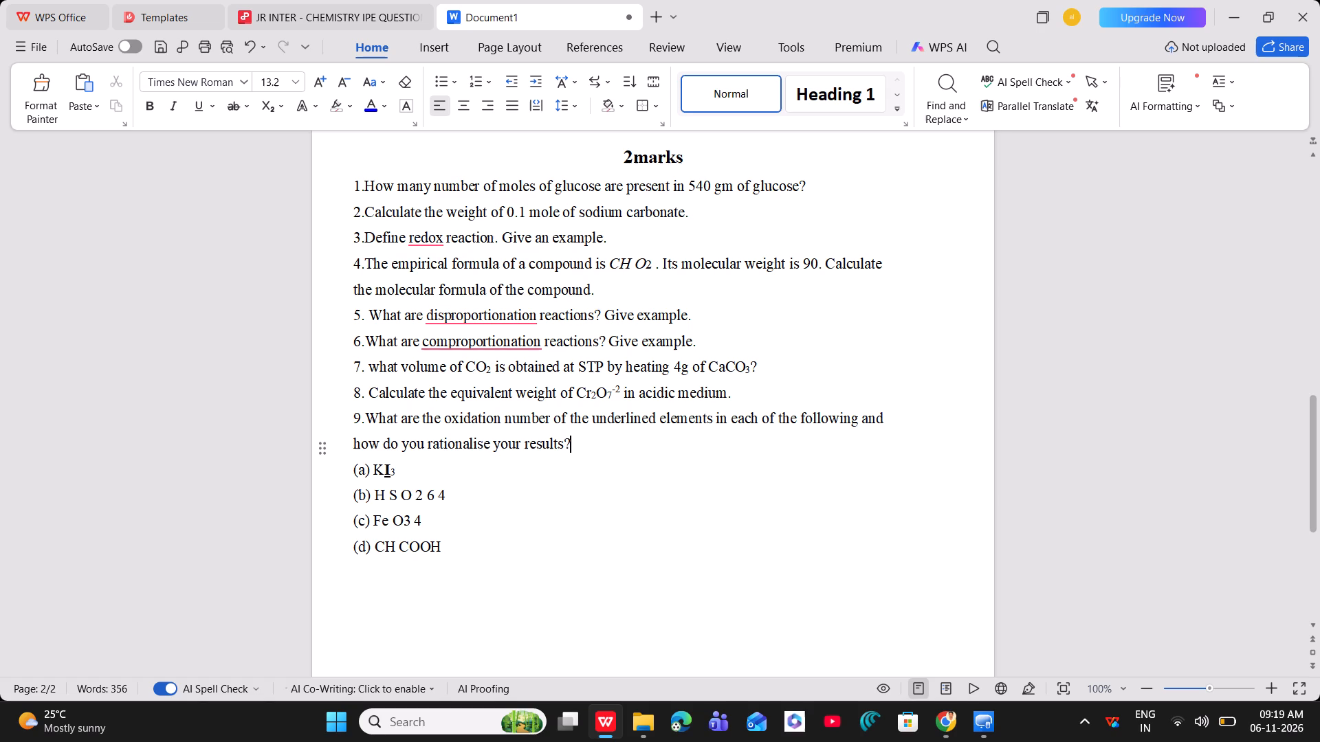
Insert a subscript 2 directly after the H in option (b) of question 9.
left_click(385, 494)
key("2")
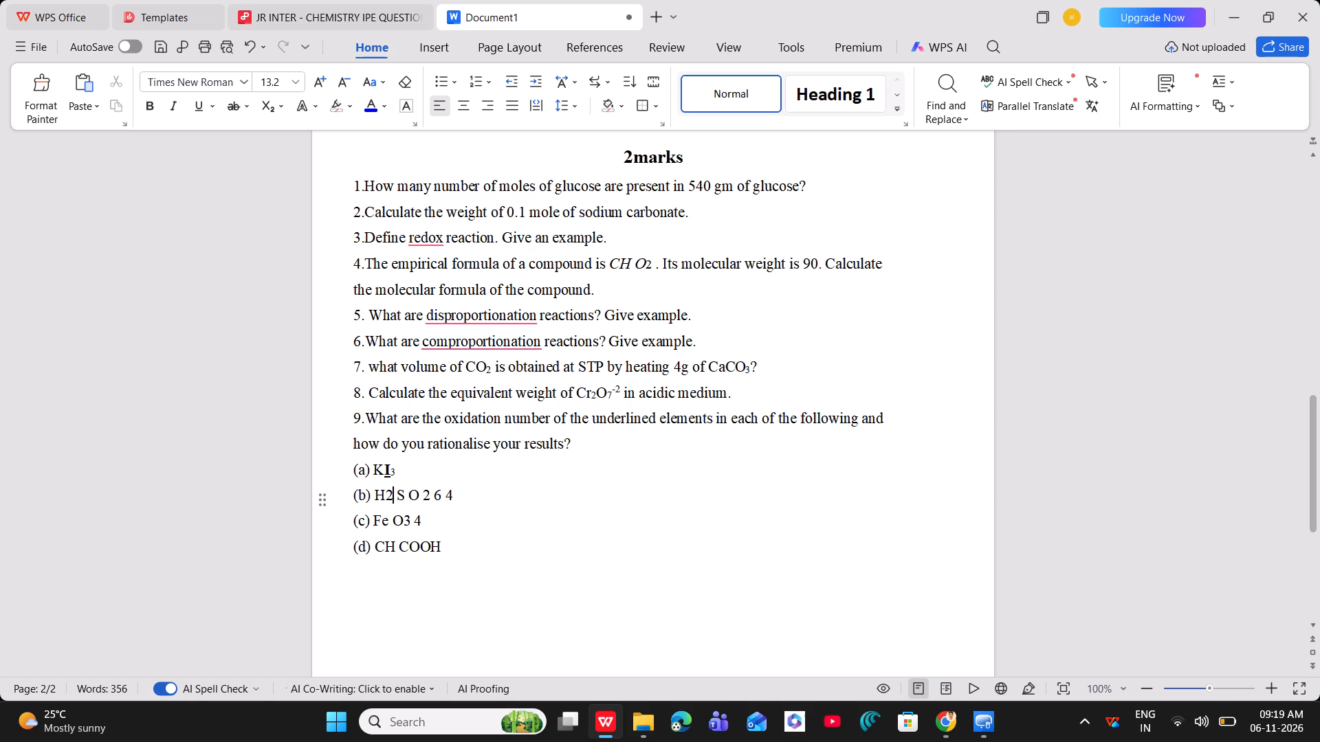
key("shift+Left")
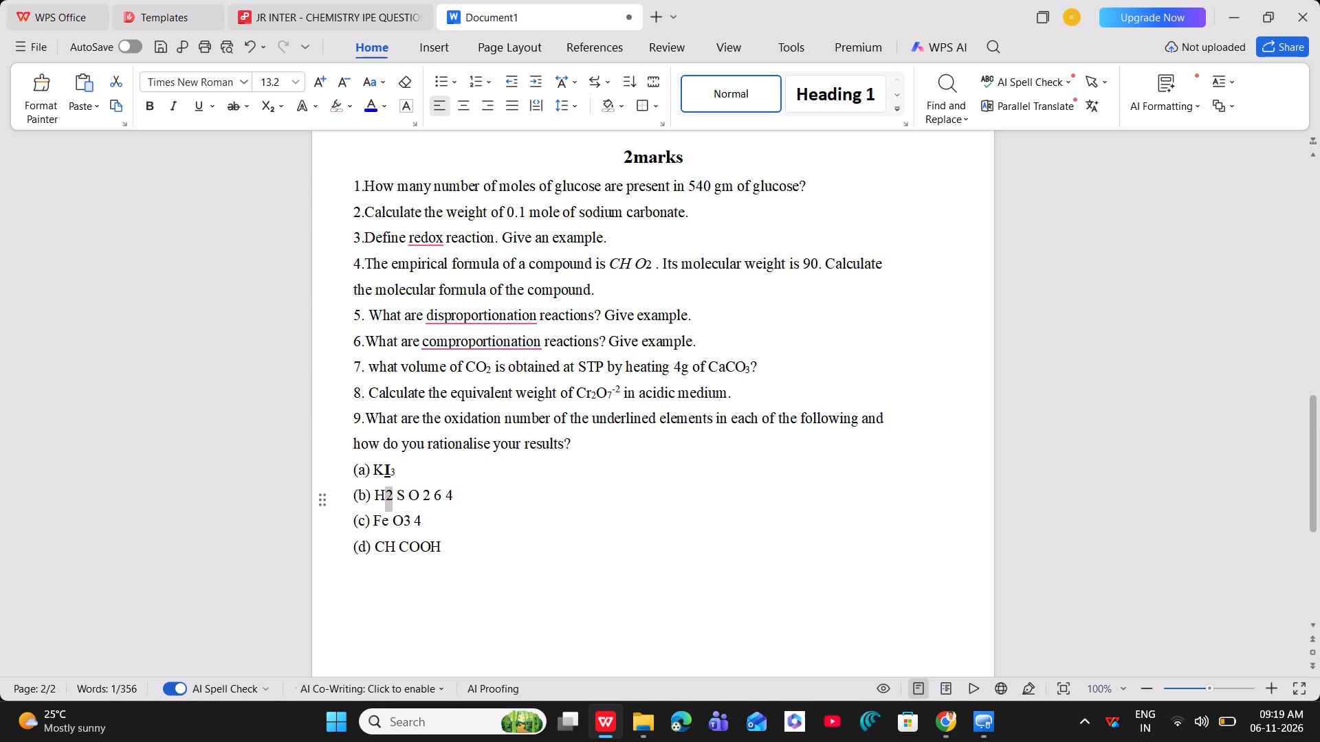
left_click(265, 108)
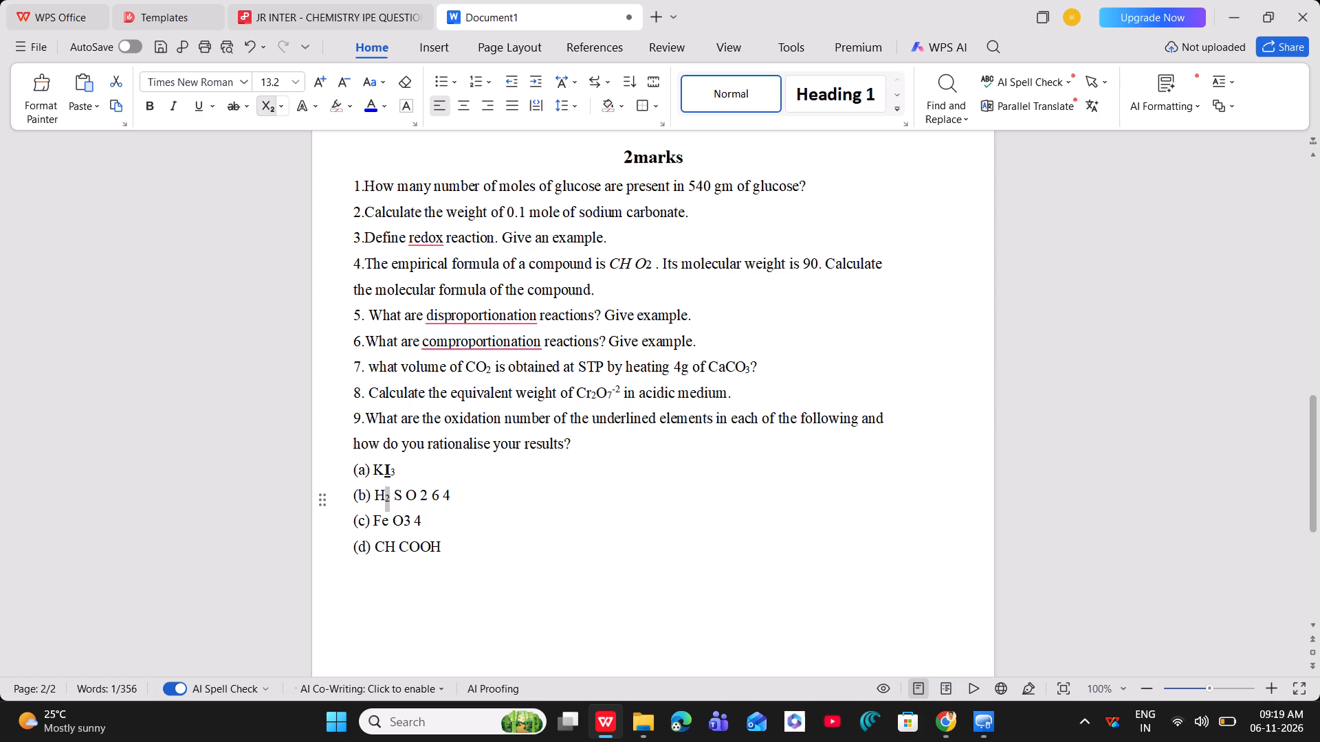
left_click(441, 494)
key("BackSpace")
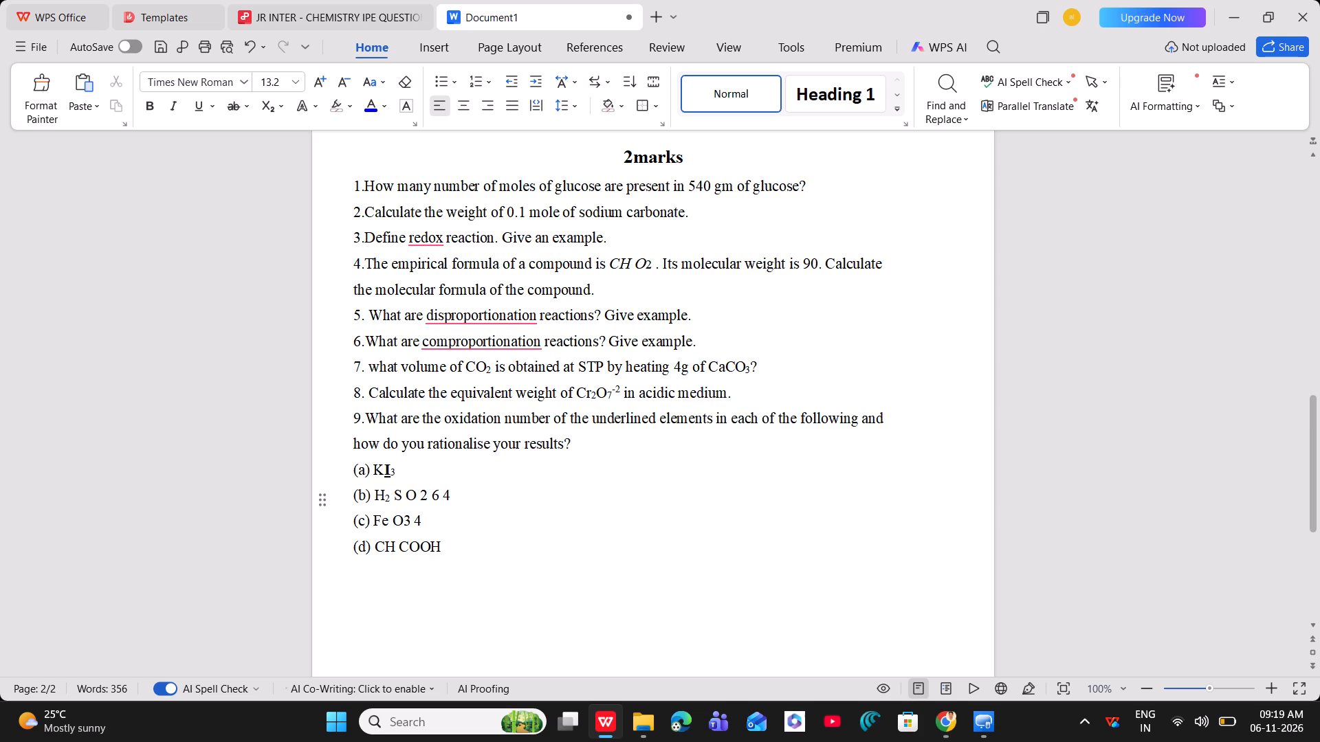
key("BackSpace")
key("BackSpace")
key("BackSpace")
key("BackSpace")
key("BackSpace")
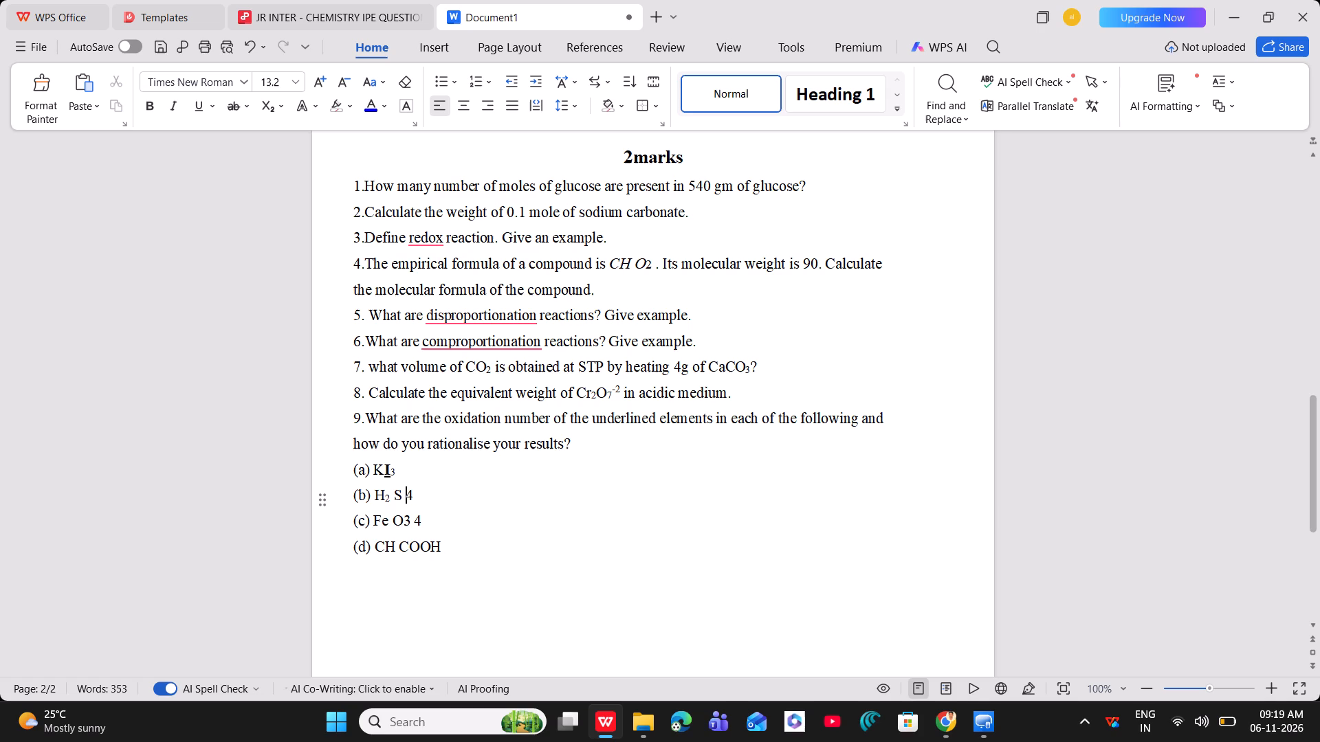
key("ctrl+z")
Finish option (b) as H₂SO₄ by deleting the stray 2 and 6, making the 4 a subscript and removing the spaces.
key("BackSpace")
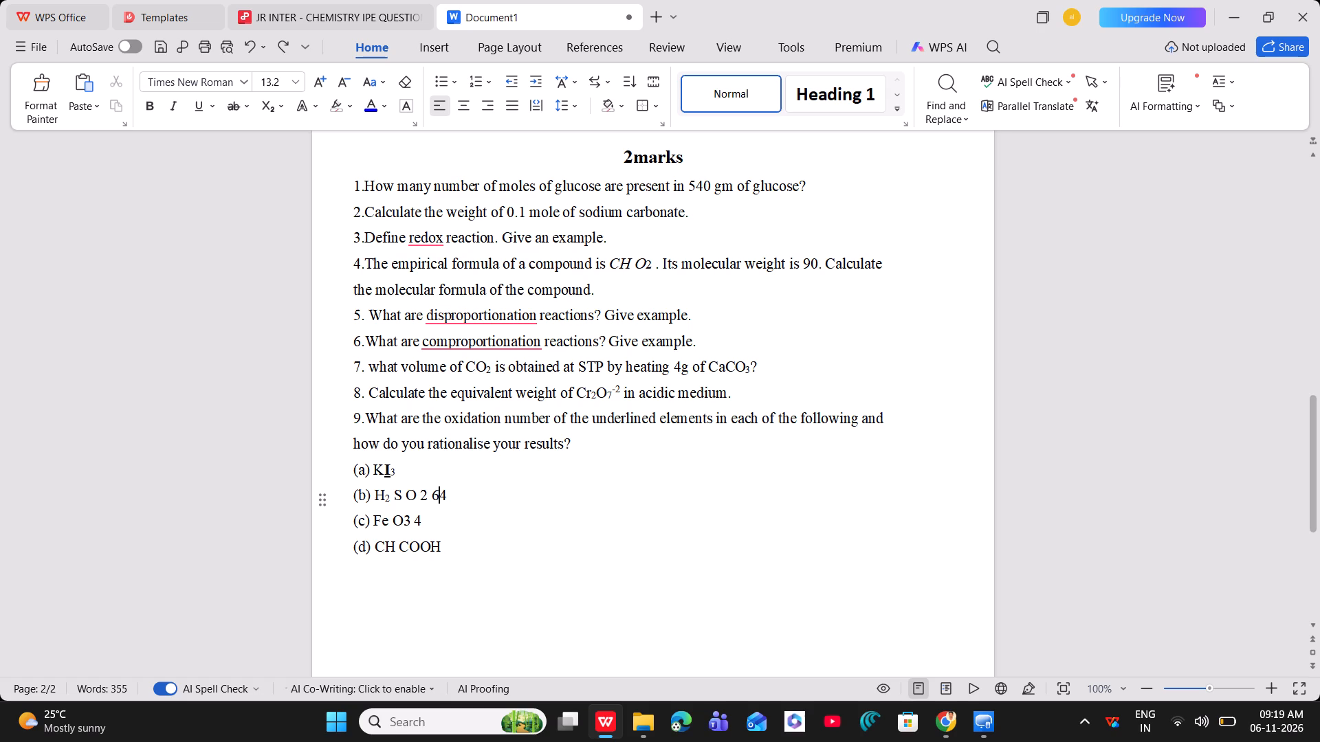
key("BackSpace")
key("BackSpace")
key("BackSpace")
key("BackSpace")
key("shift+Right")
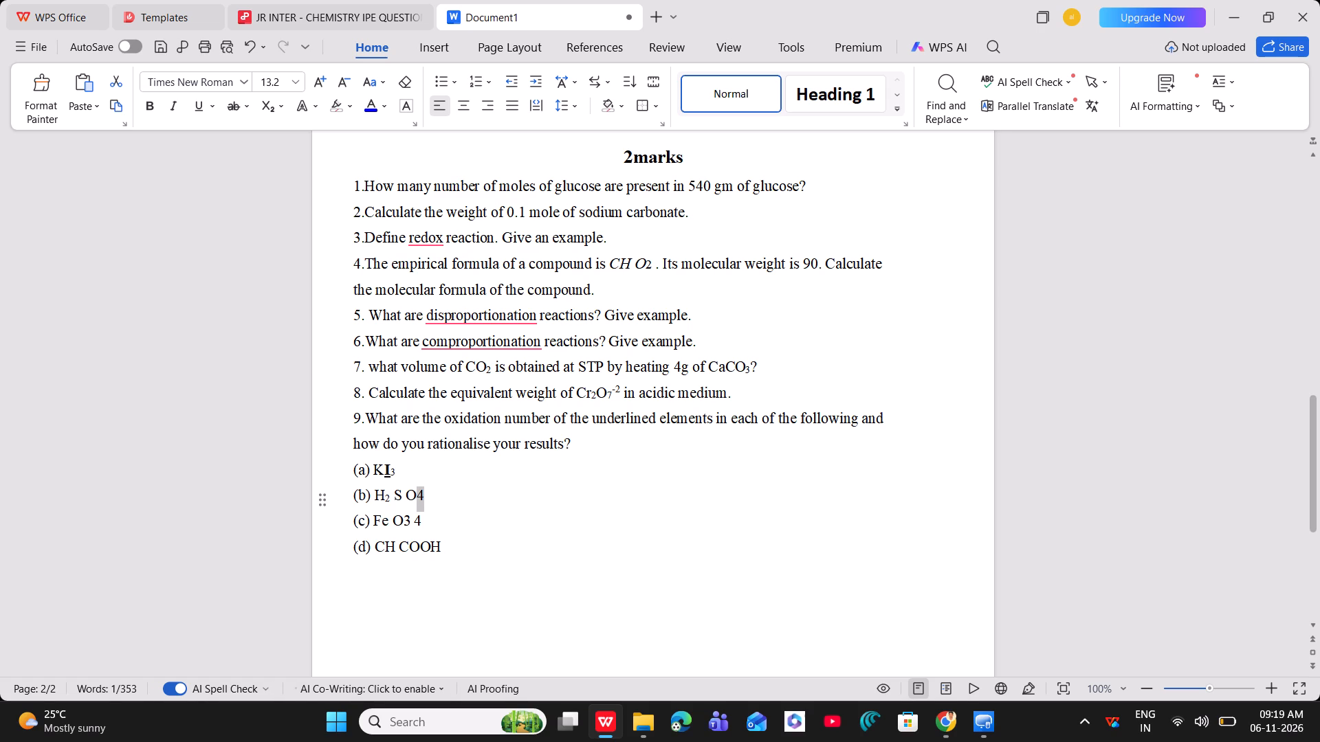
left_click(266, 104)
left_click(408, 497)
key("BackSpace")
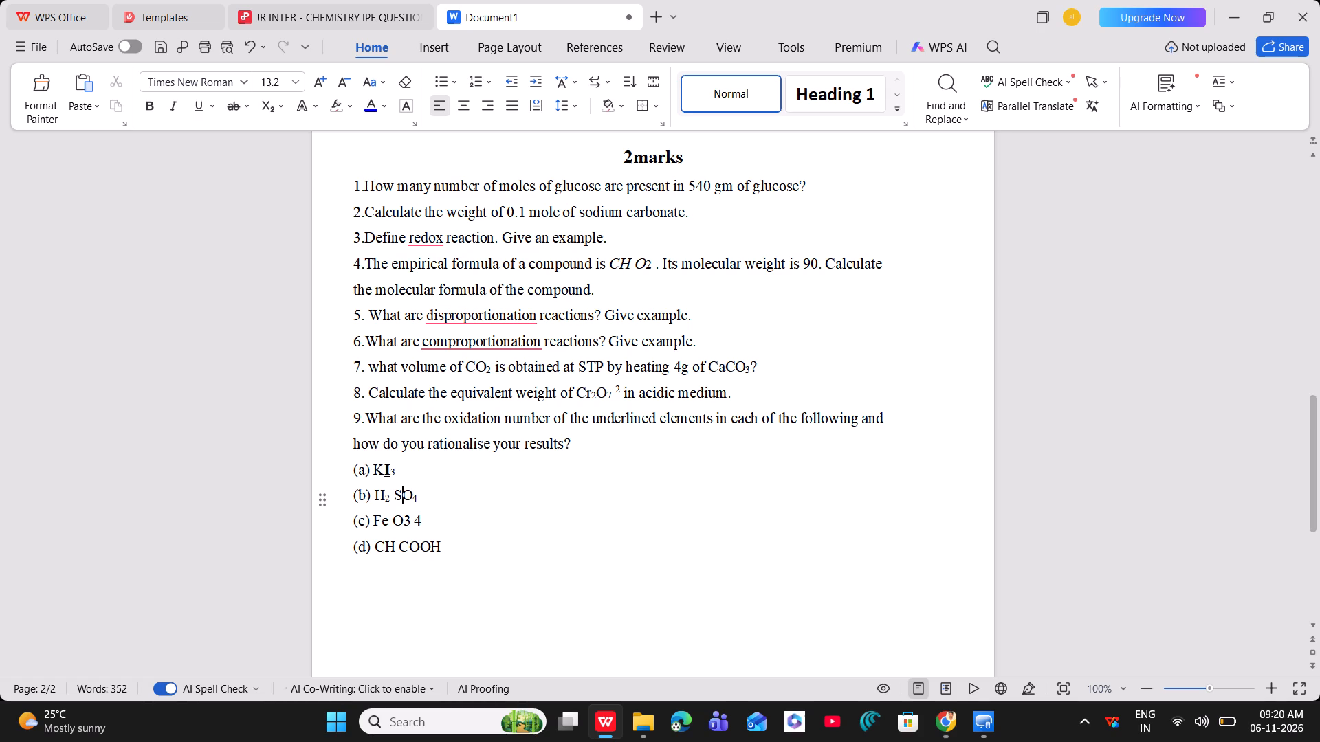
left_click(395, 496)
key("BackSpace")
Make the S in option (b) H₂SO₄ bold and underlined.
left_click_drag(398, 491, 392, 491)
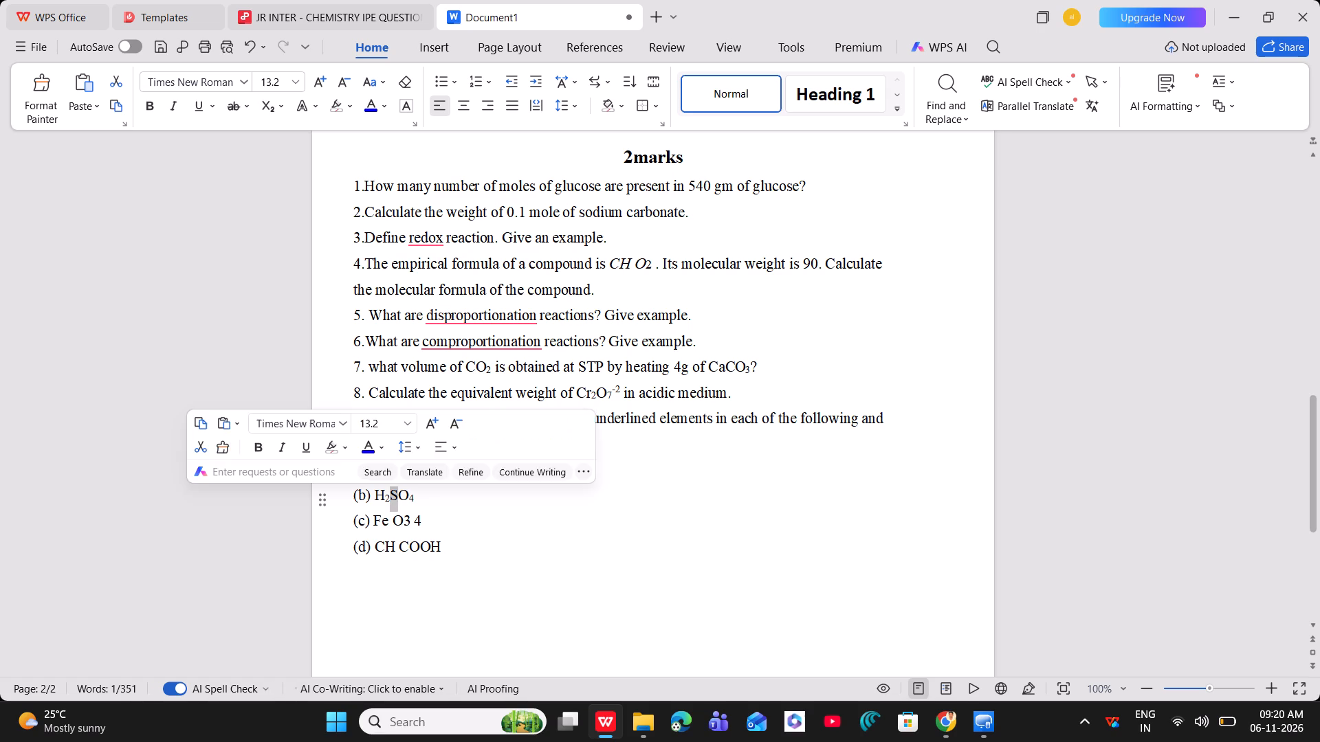
left_click(151, 109)
left_click(199, 105)
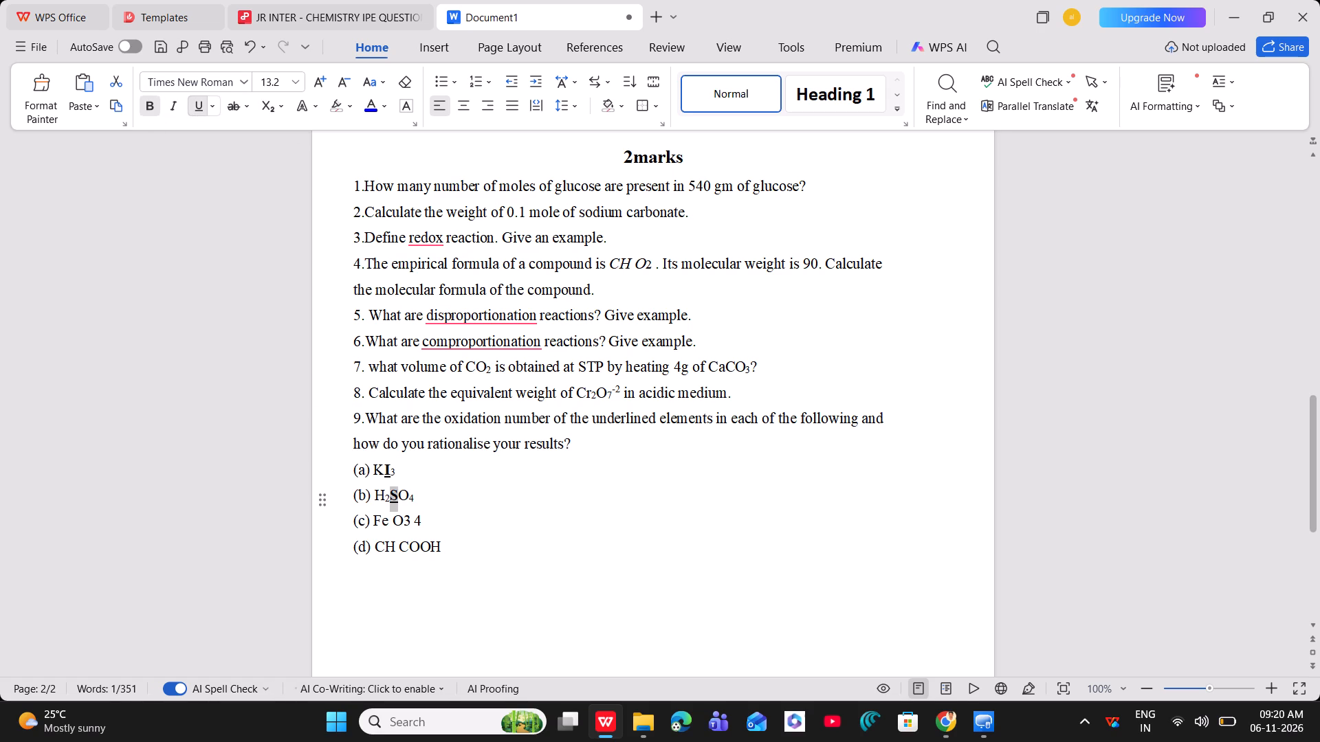
left_click(461, 507)
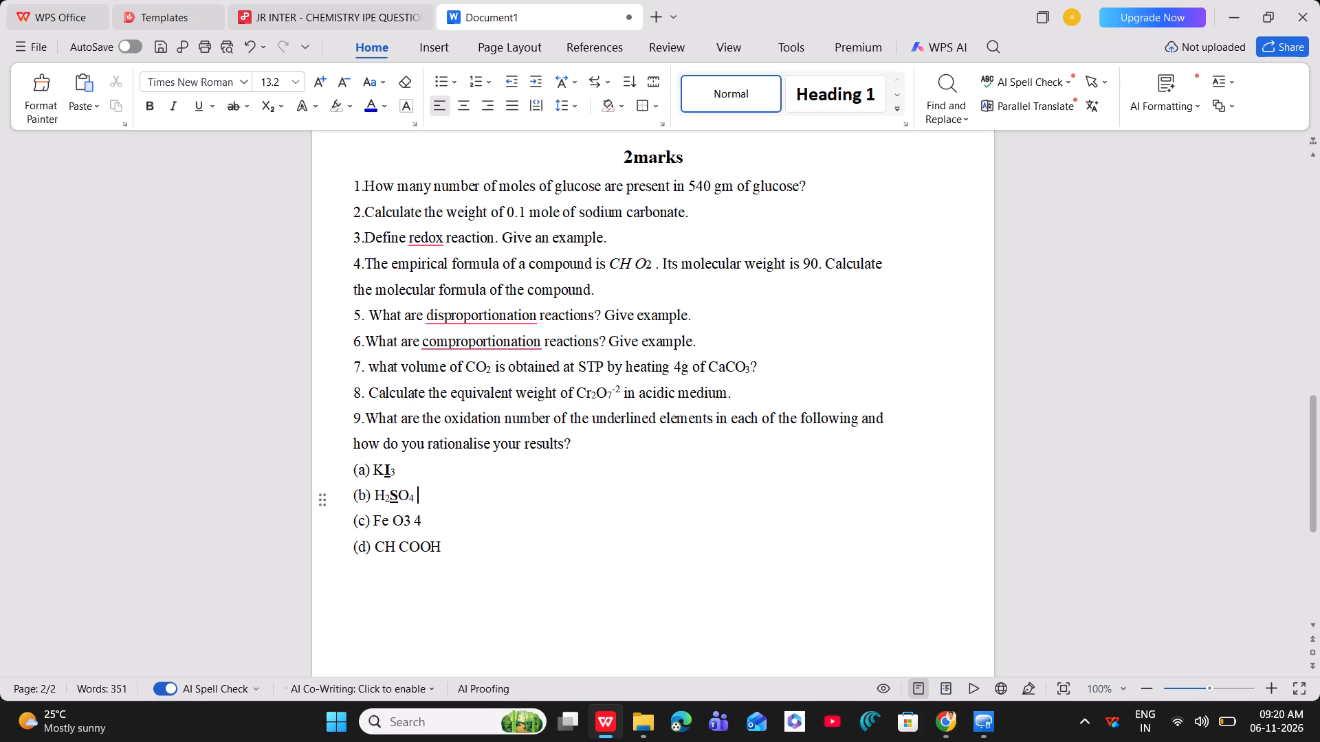
Move the 3 in option (c) from after the O to directly after Fe, and make it a subscript.
left_click(408, 520)
key("ctrl+x")
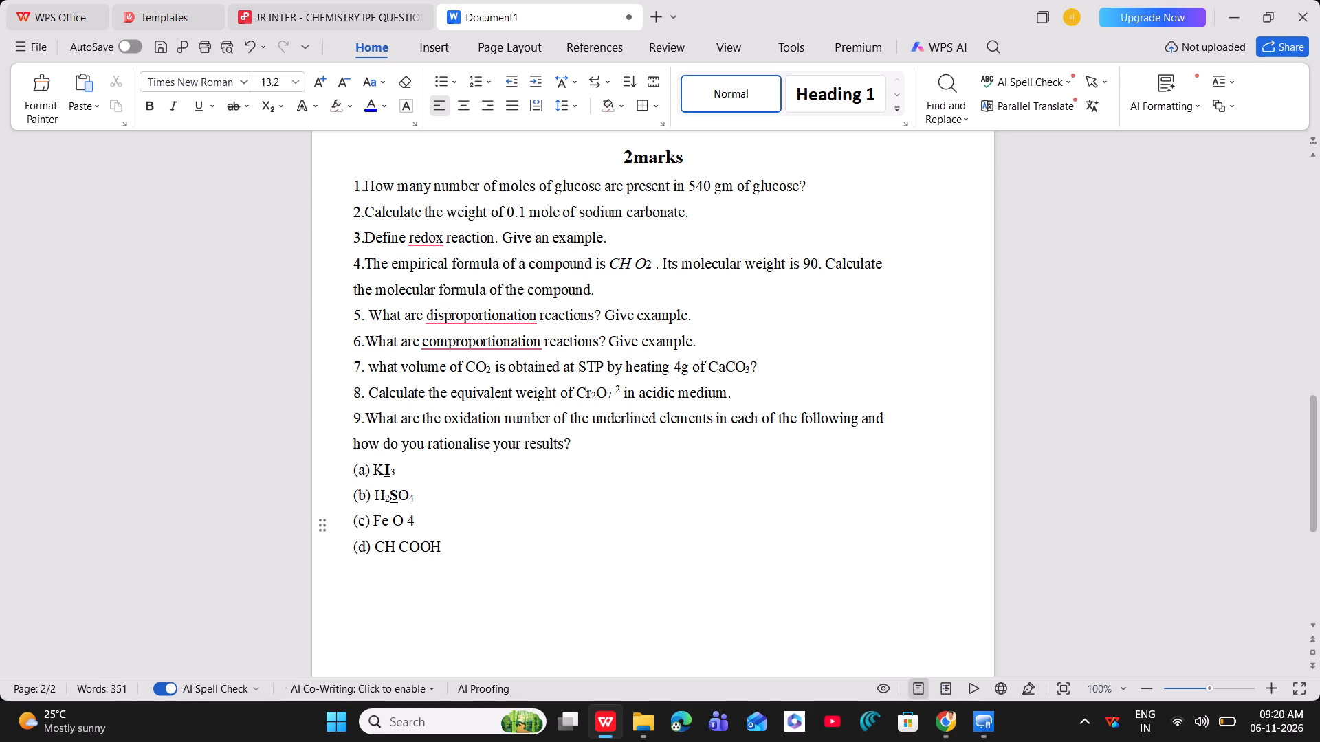
left_click(388, 522)
key("ctrl+v")
key("shift+Left")
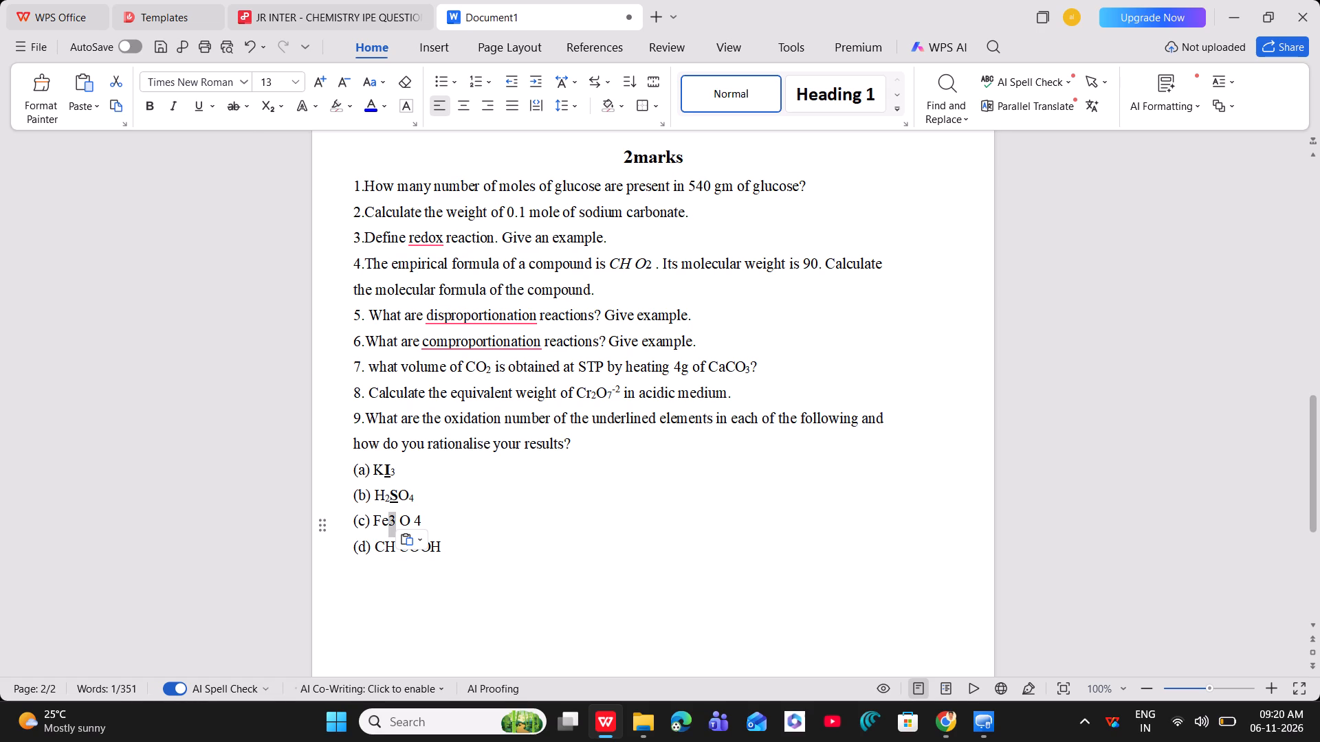
left_click(263, 102)
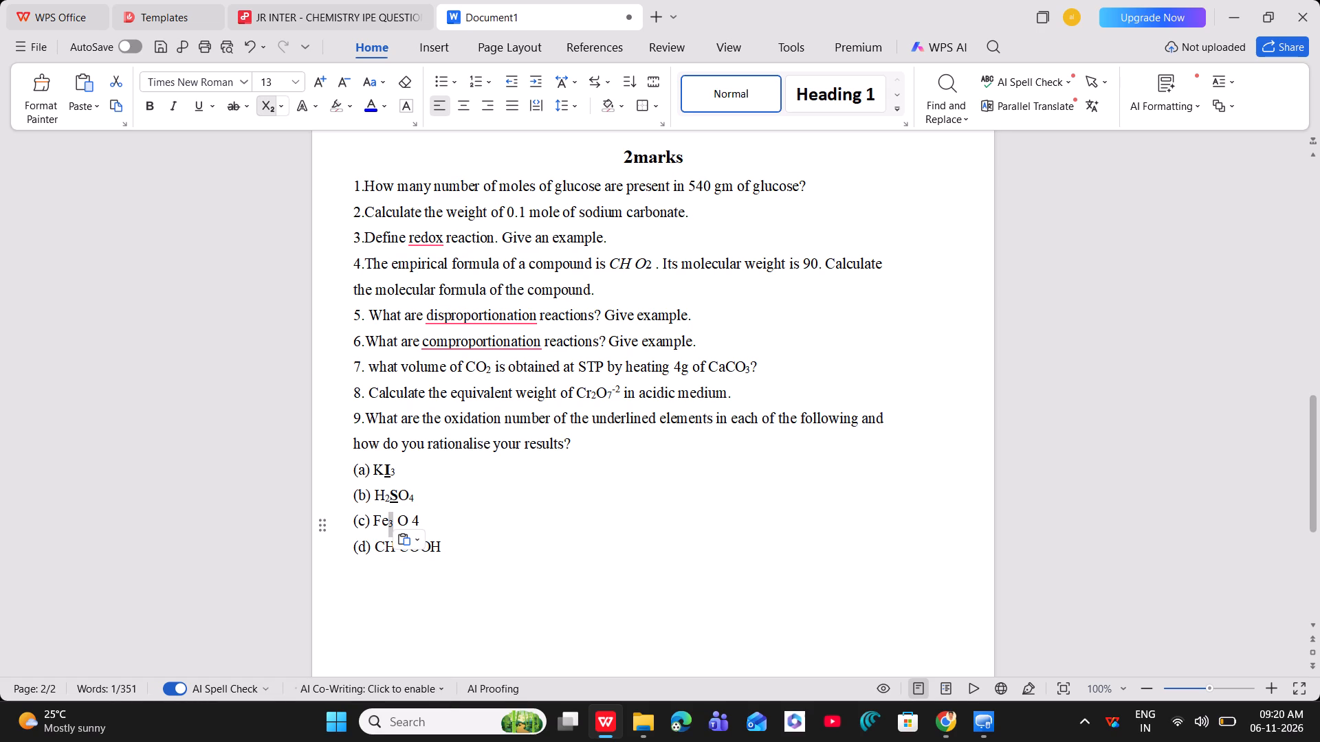
Make the Fe in option (c) bold and underlined.
left_click(375, 517)
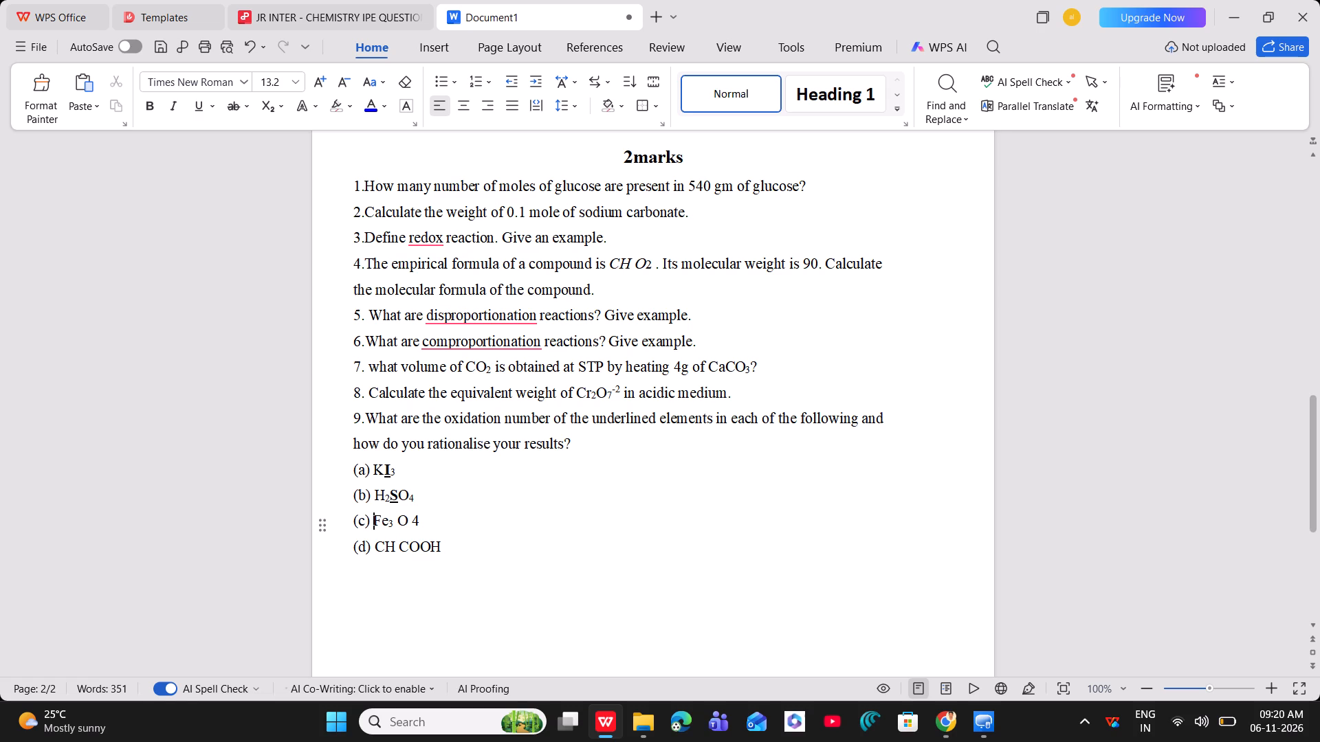
key("shift+Right")
key("shift+Right")
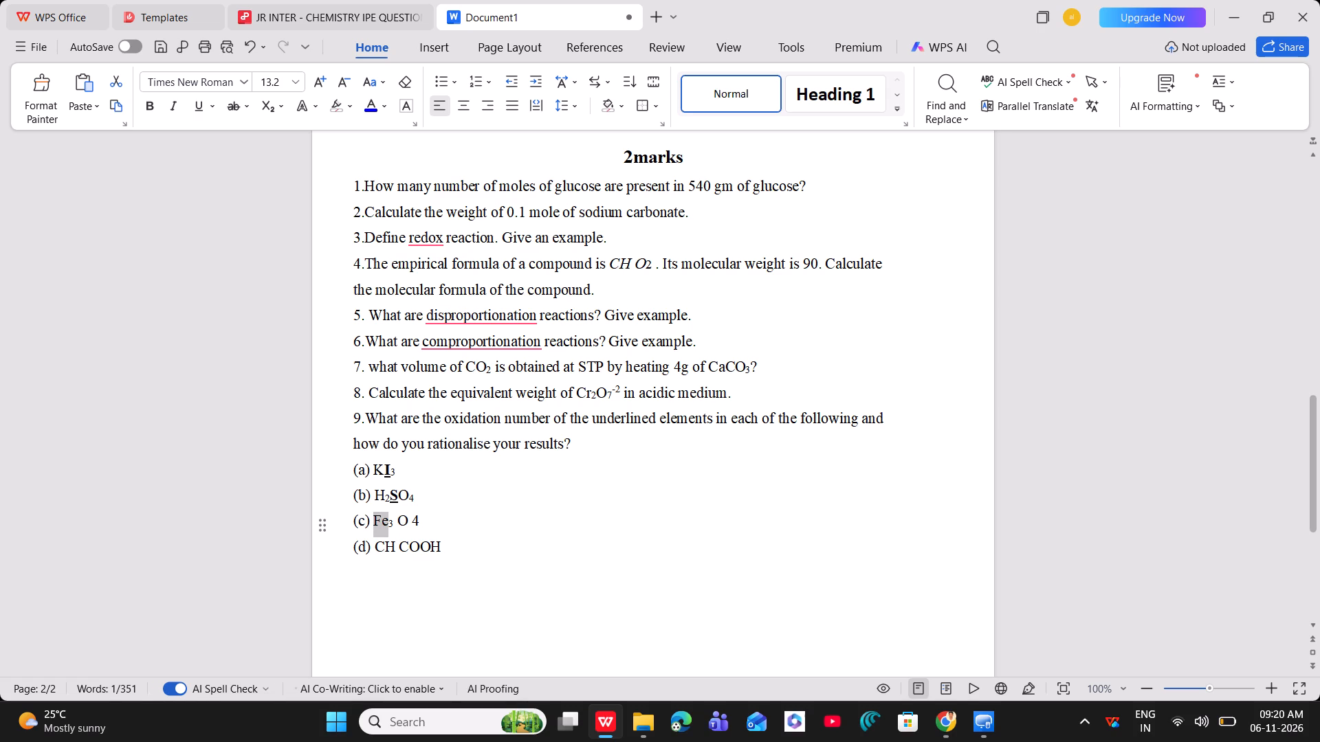
left_click(148, 102)
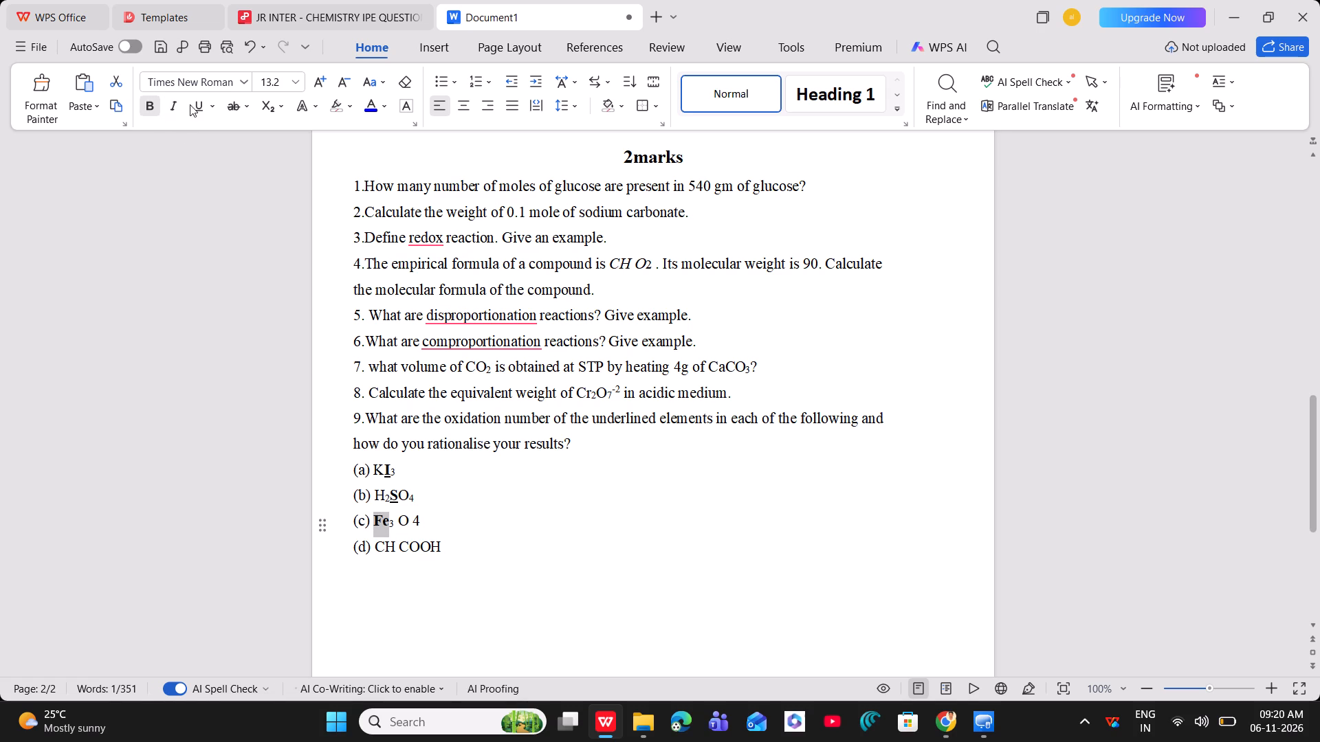
left_click(195, 105)
Finish option (c) as Fe₃O₄ by making the 4 a subscript and removing the spaces around the O.
left_click(412, 518)
key("BackSpace")
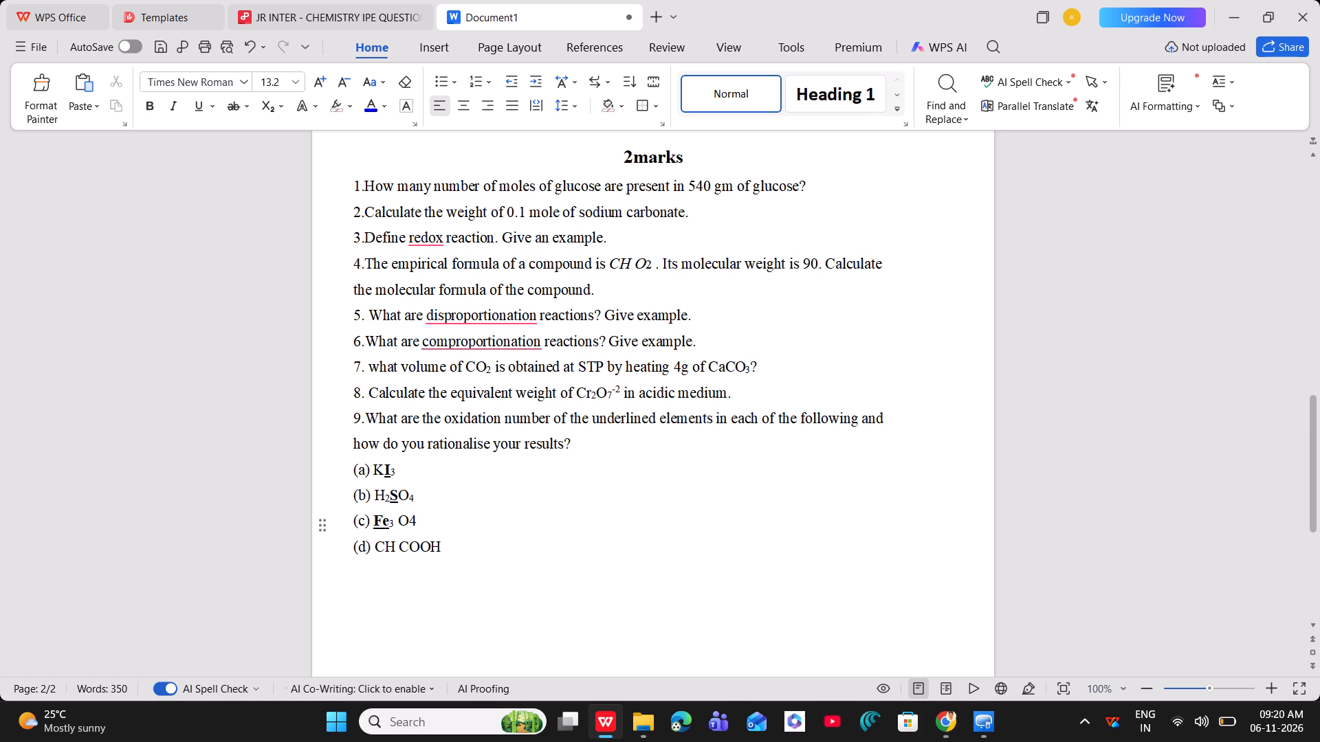
key("shift+Right")
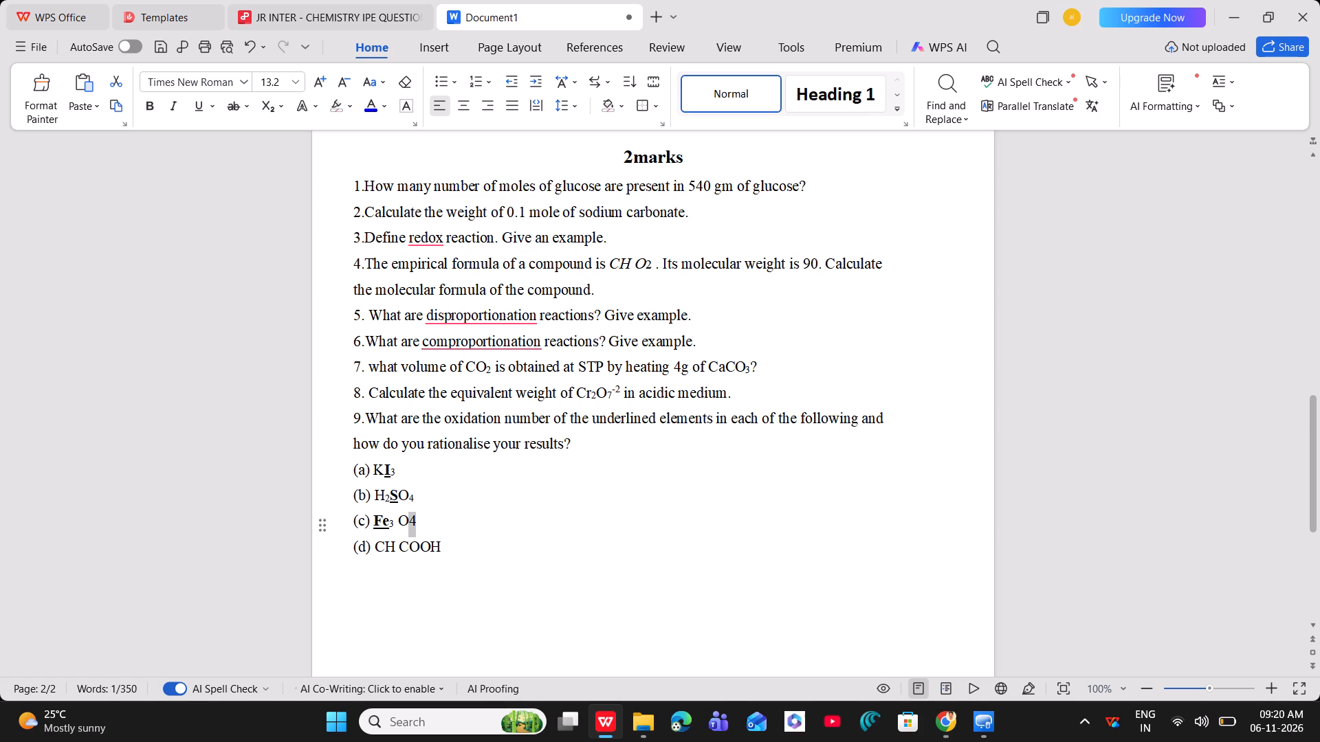
left_click(266, 104)
left_click(400, 519)
key("BackSpace")
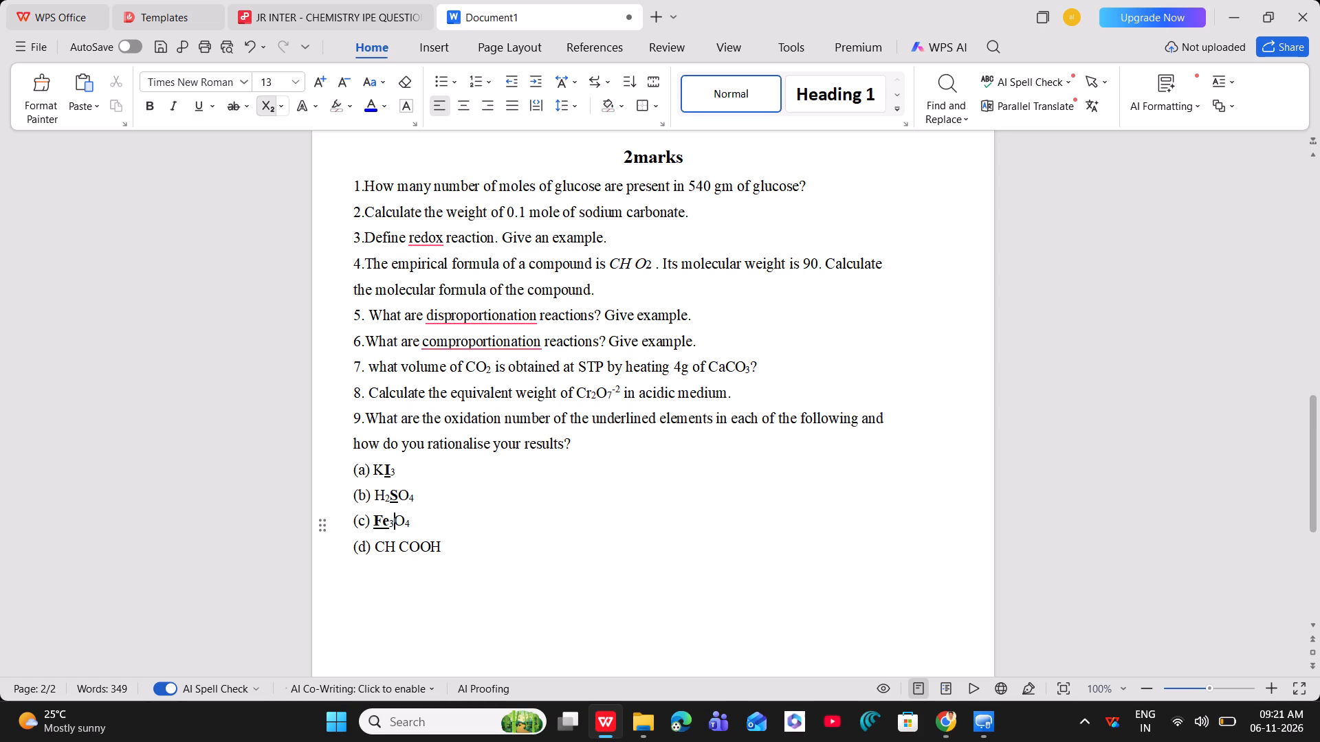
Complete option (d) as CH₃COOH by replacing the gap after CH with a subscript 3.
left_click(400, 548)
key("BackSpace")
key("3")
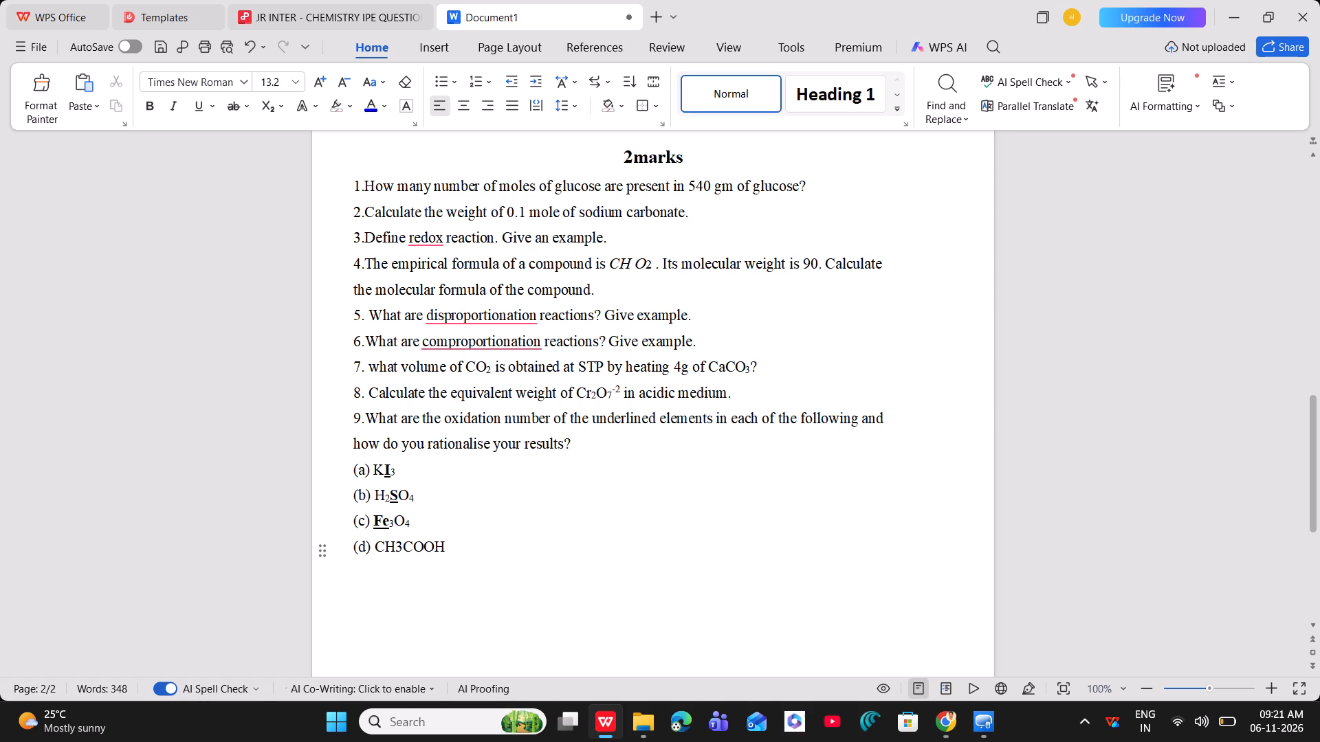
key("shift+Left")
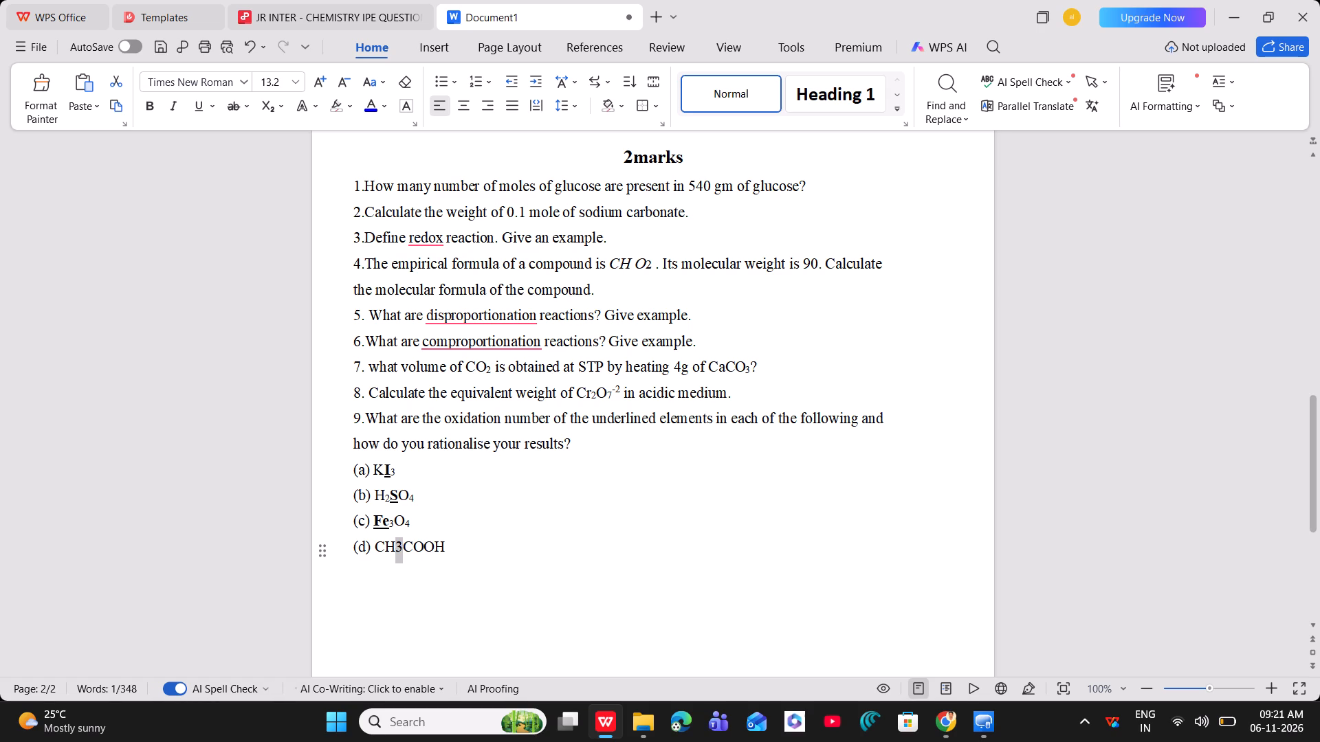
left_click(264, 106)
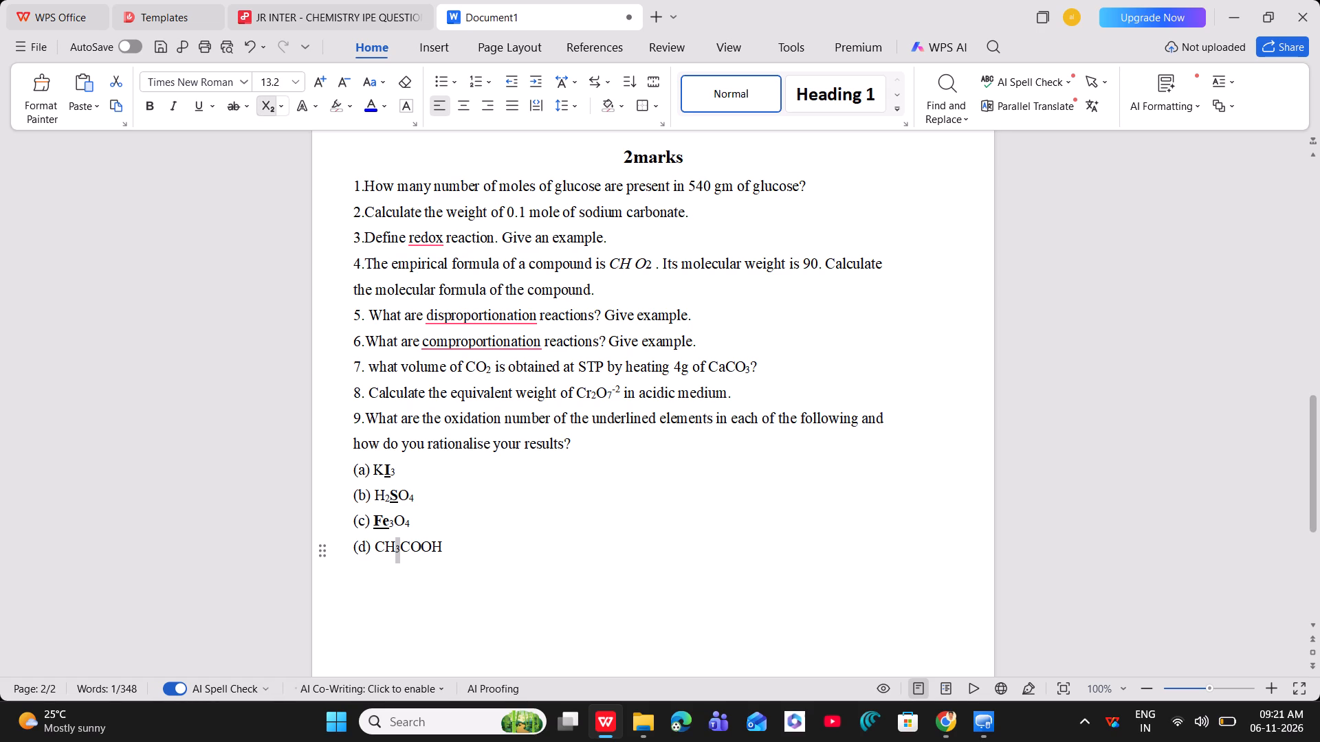
Examine the formula of the first ion in question 14's redox equation in the source chemistry PDF, and return to the question paper.
left_click(337, 12)
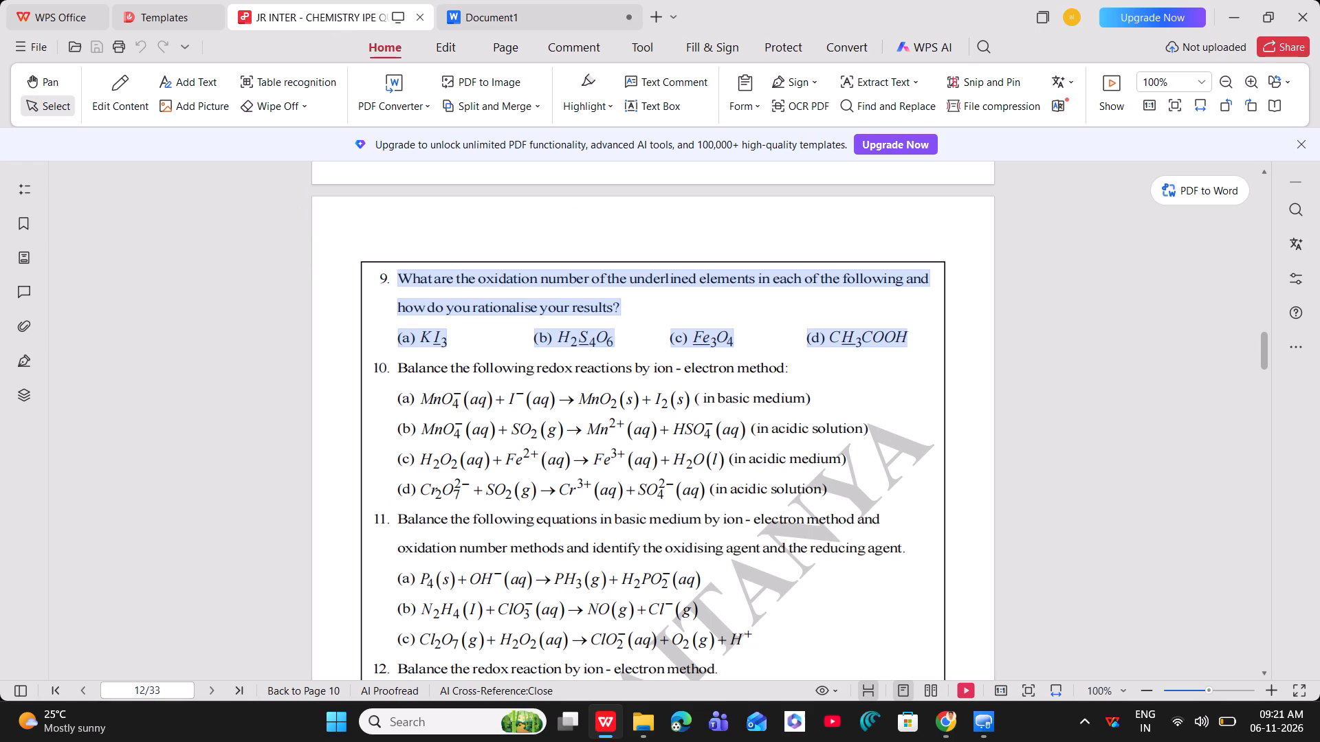
scroll(552, 486, "down", 8)
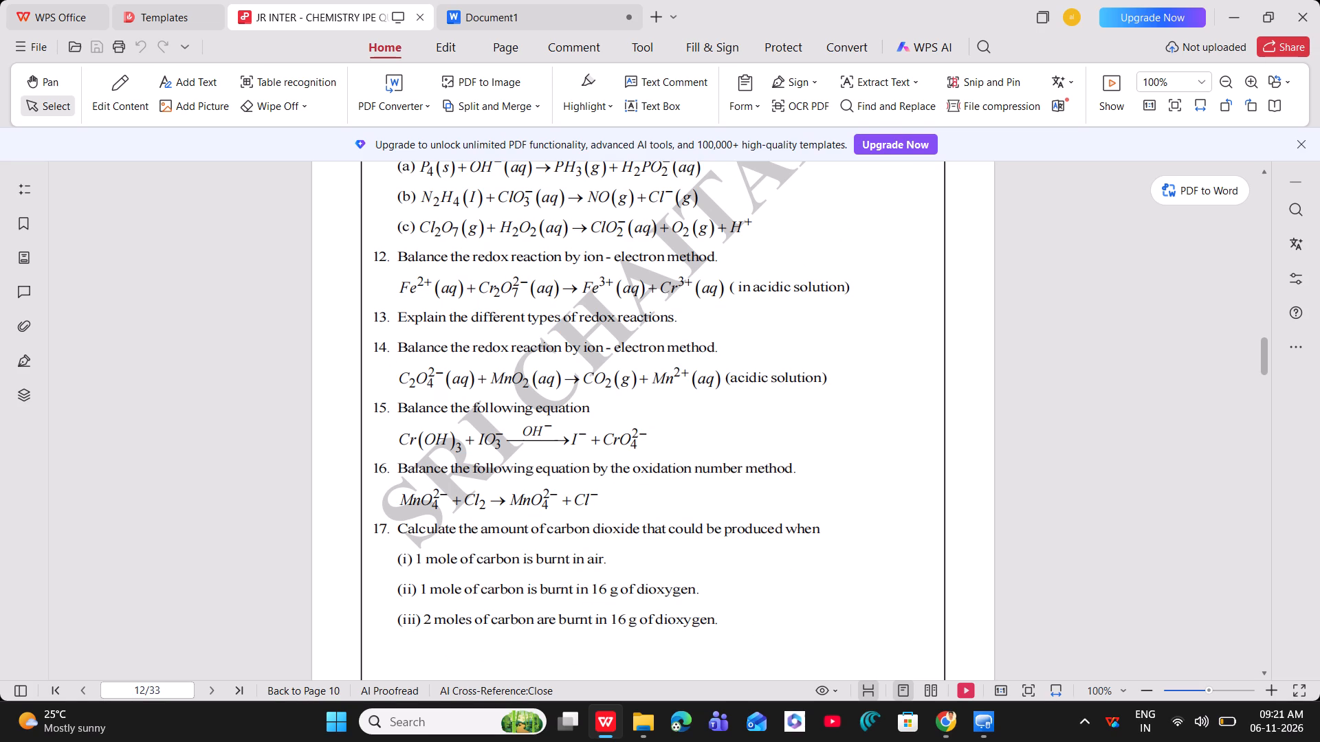
left_click_drag(398, 377, 448, 376)
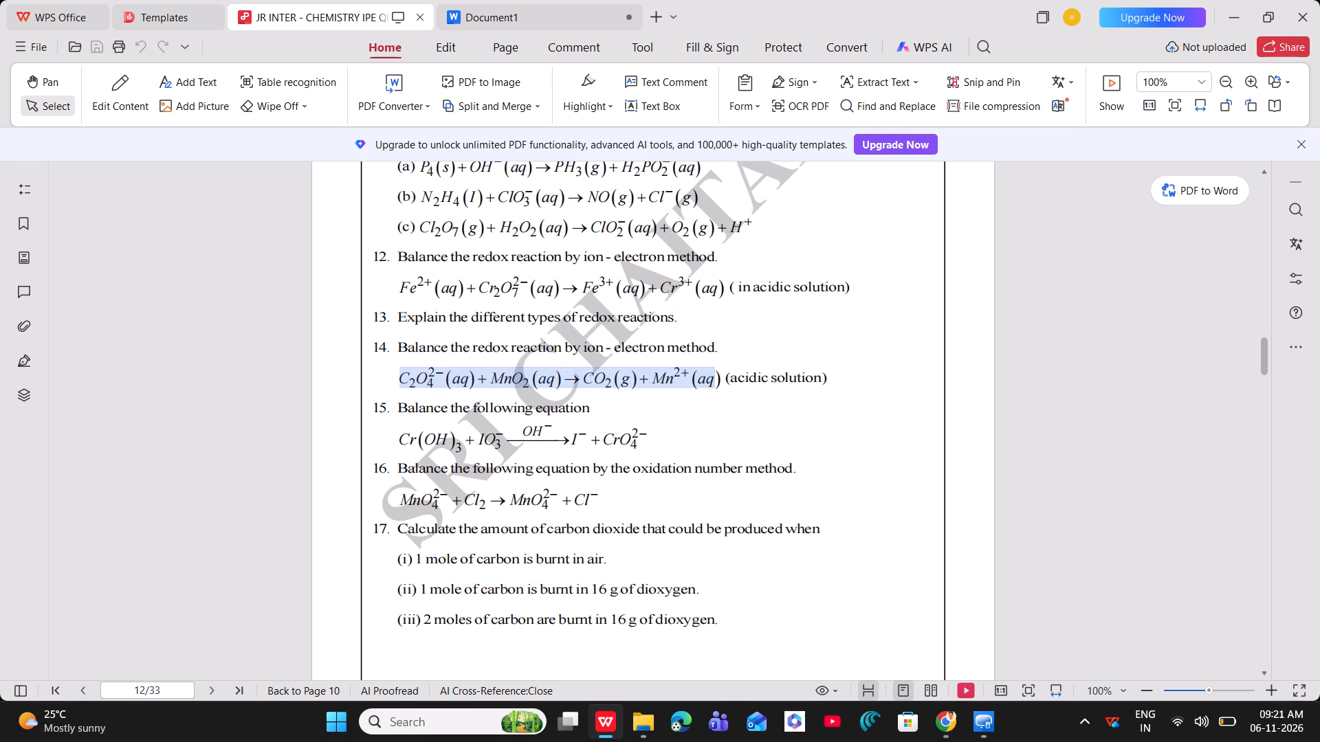
left_click_drag(448, 376, 430, 376)
left_click_drag(430, 376, 432, 380)
left_click(665, 429)
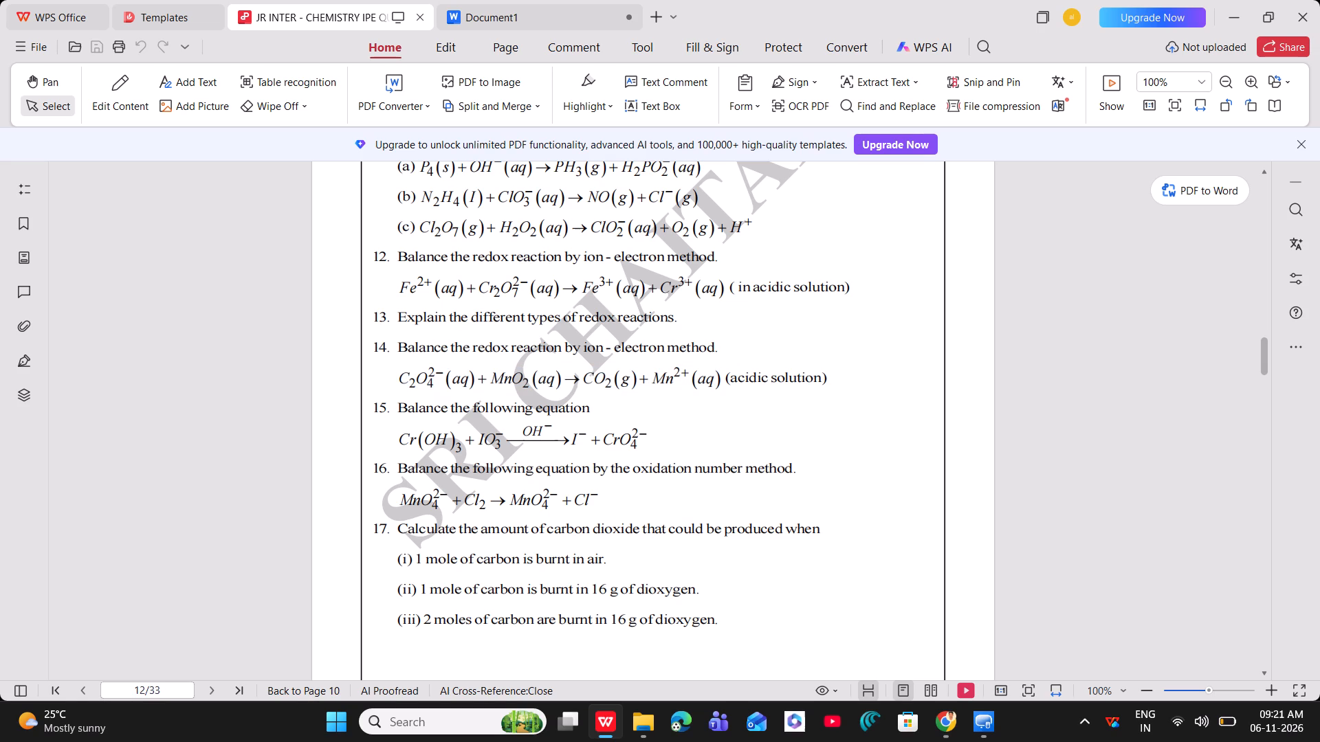
left_click_drag(434, 384, 404, 381)
left_click_drag(404, 381, 394, 380)
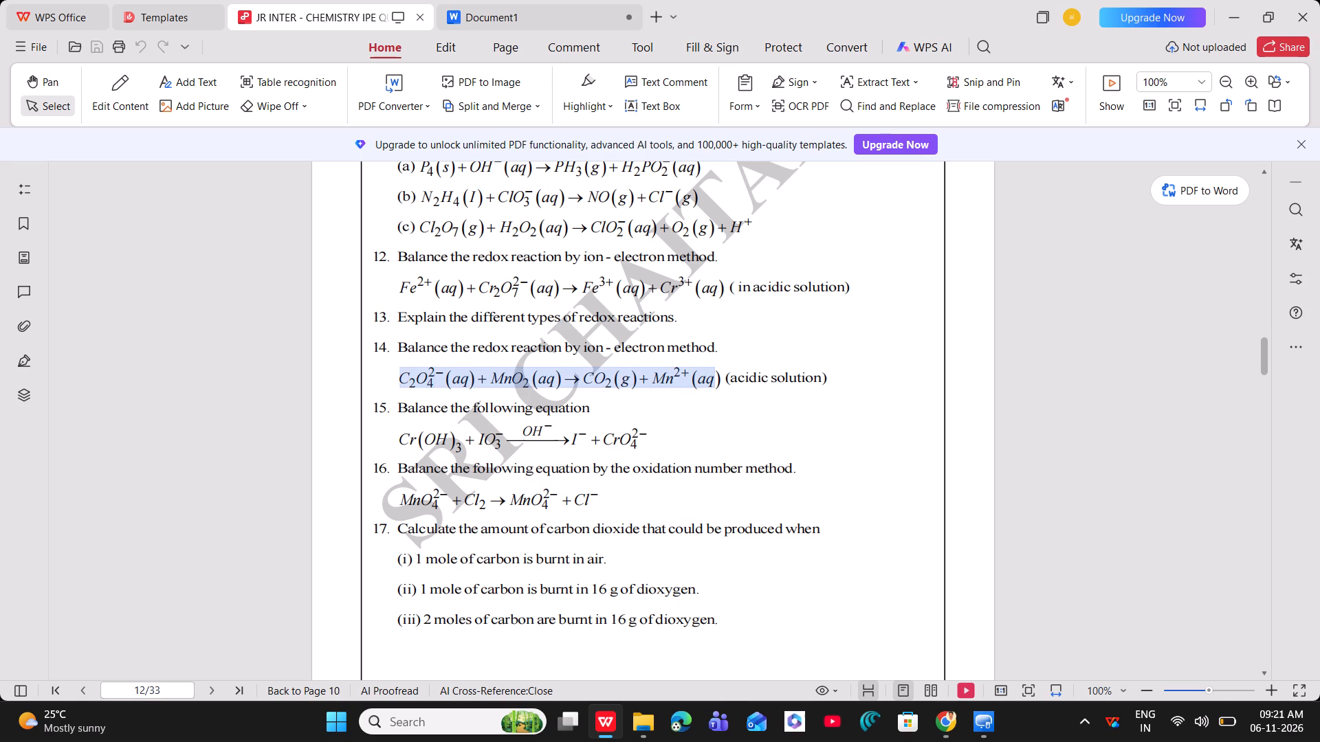
left_click_drag(394, 380, 571, 384)
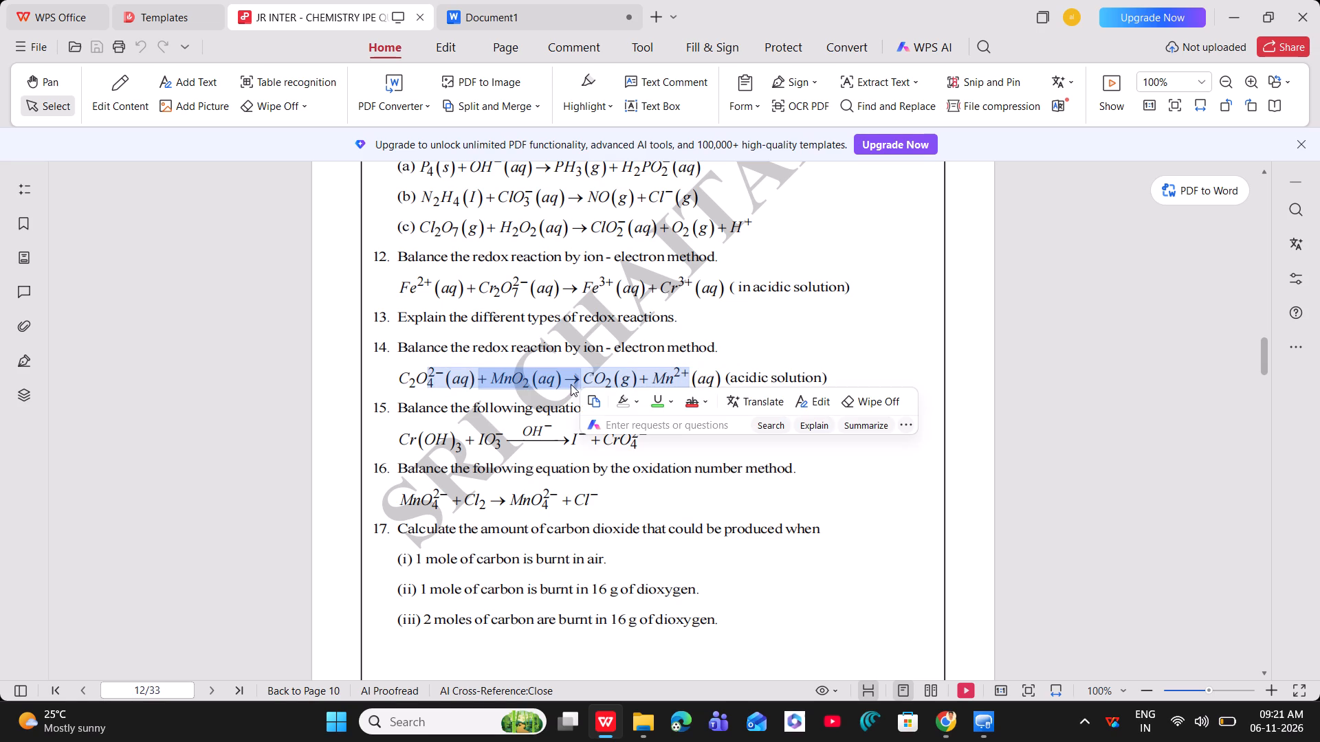
left_click(677, 446)
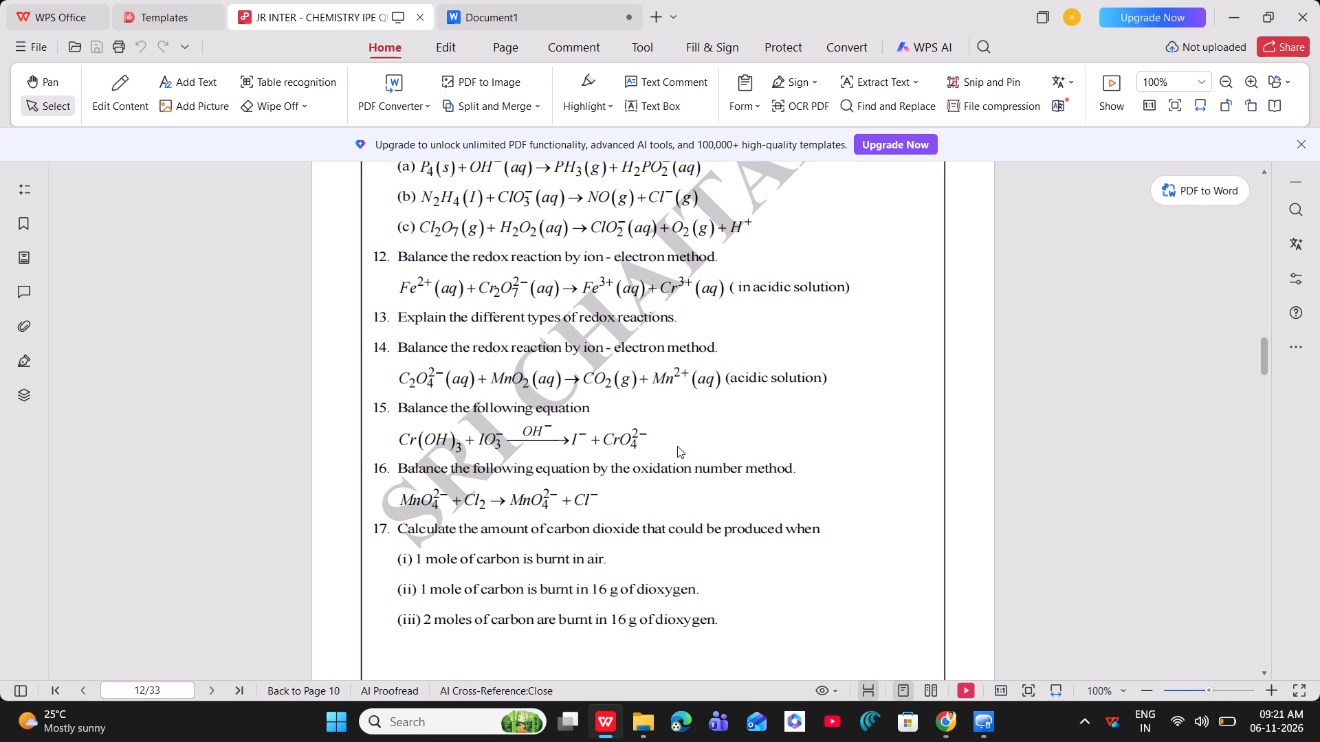
left_click(521, 0)
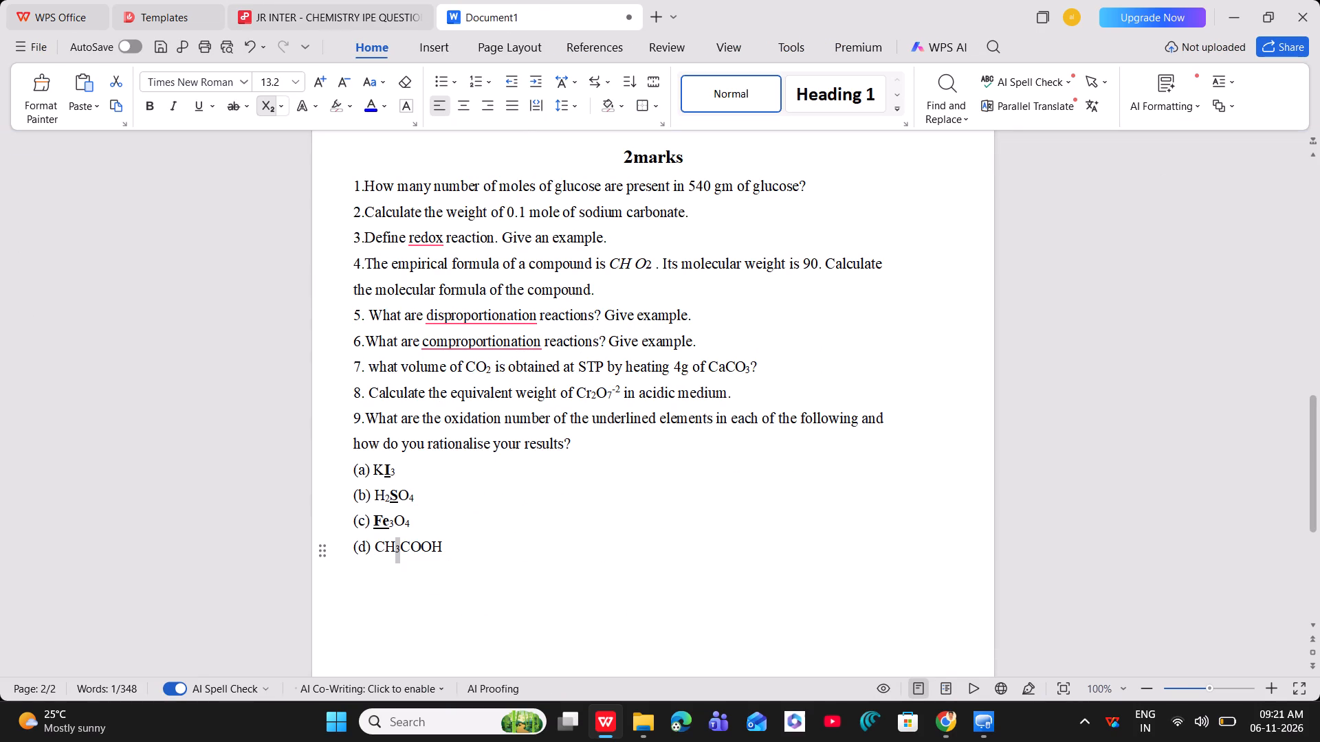
Replace the H₃ after the first C in option (d) with a subscript 2.
key("BackSpace")
key("BackSpace")
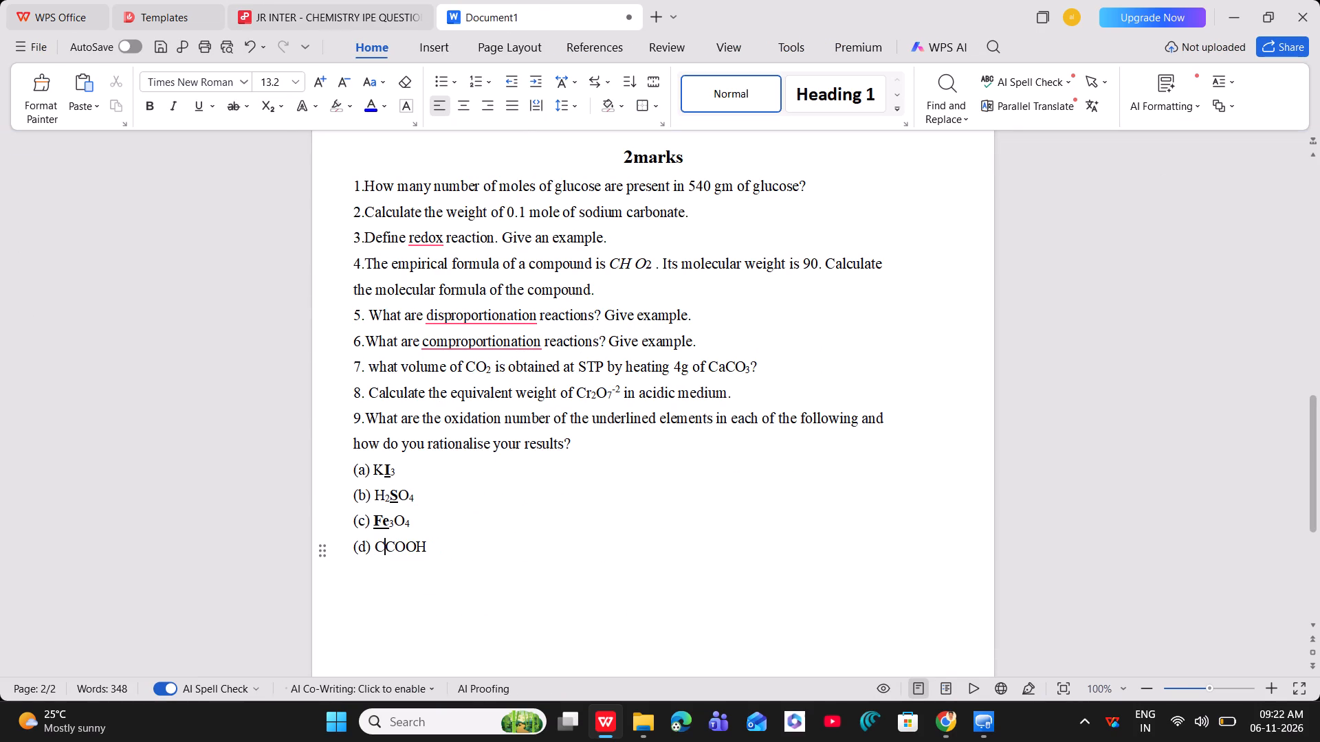
key("2")
key("shift+Left")
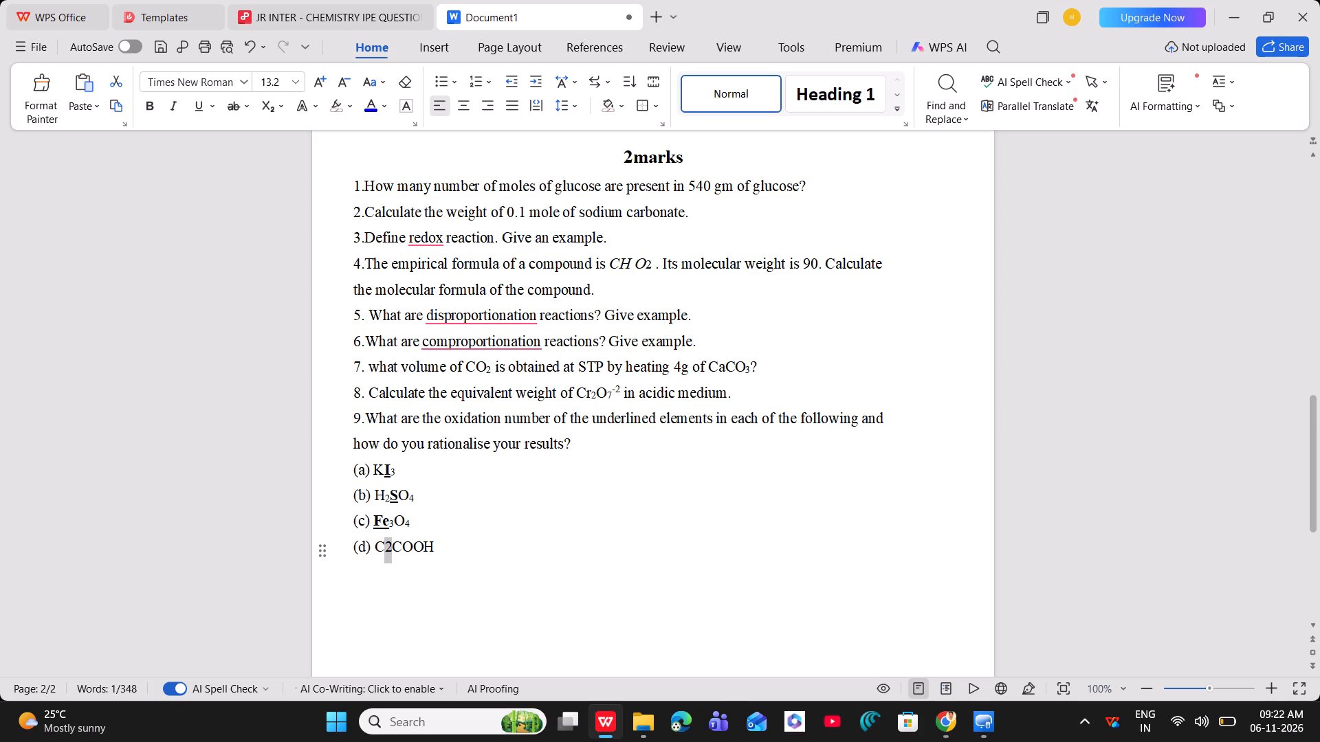
left_click(263, 108)
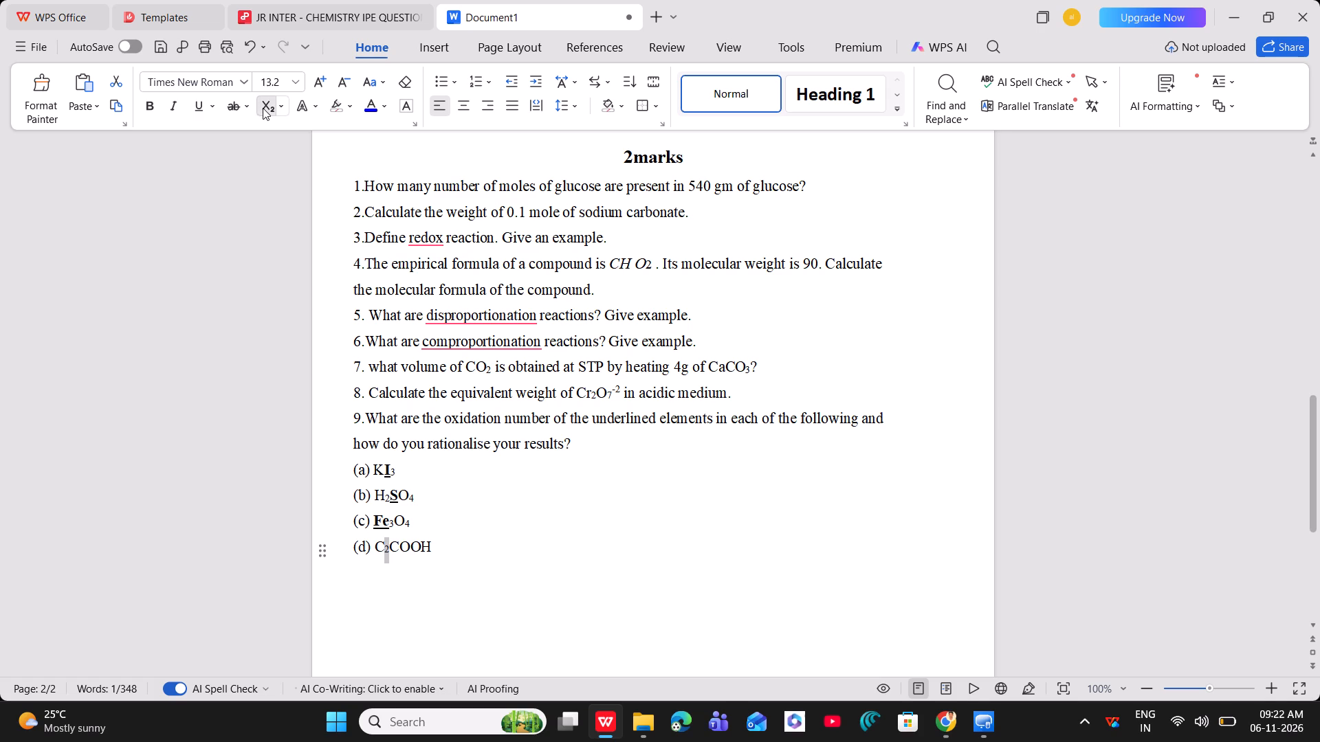
Reduce option (d) to C₂O₄ by replacing the final OH with a subscript 4 and removing the second C.
left_click(412, 543)
key("Delete")
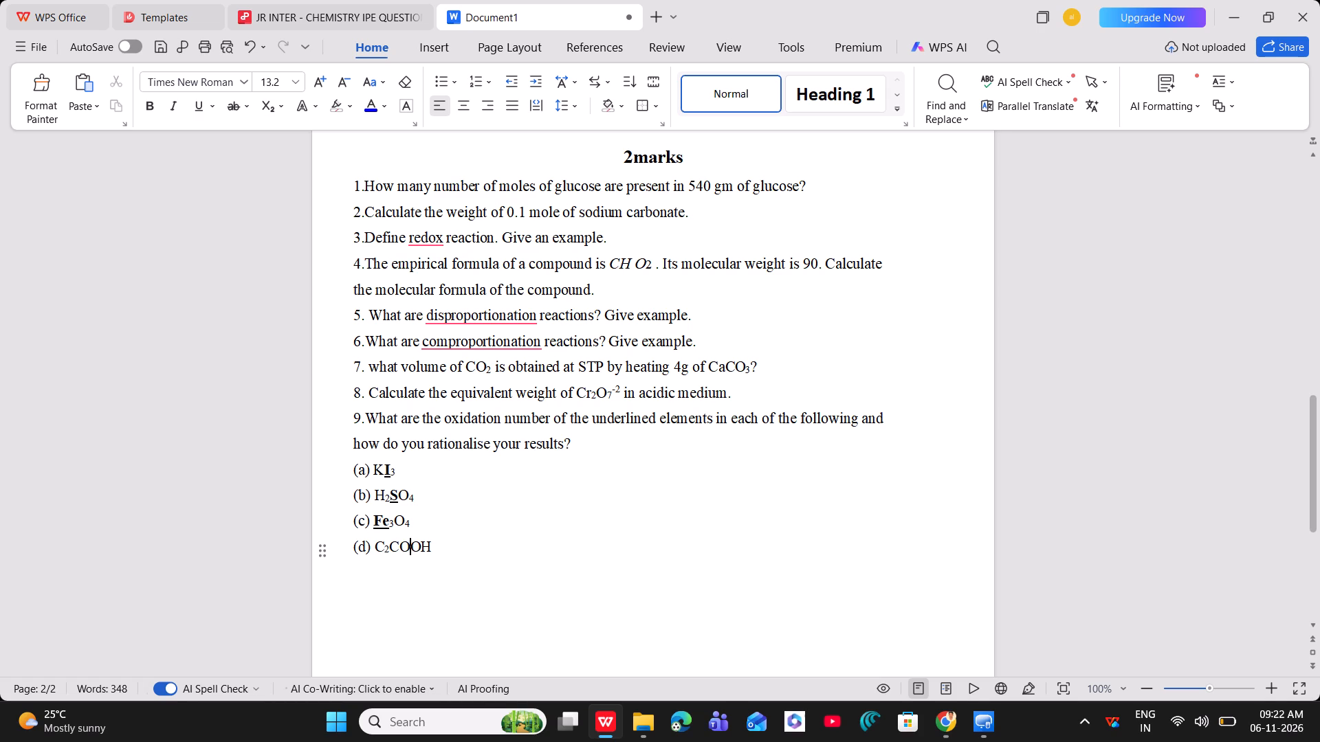
key("Delete")
key("4")
key("shift+Right")
key("shift+Left")
key("shift+Left")
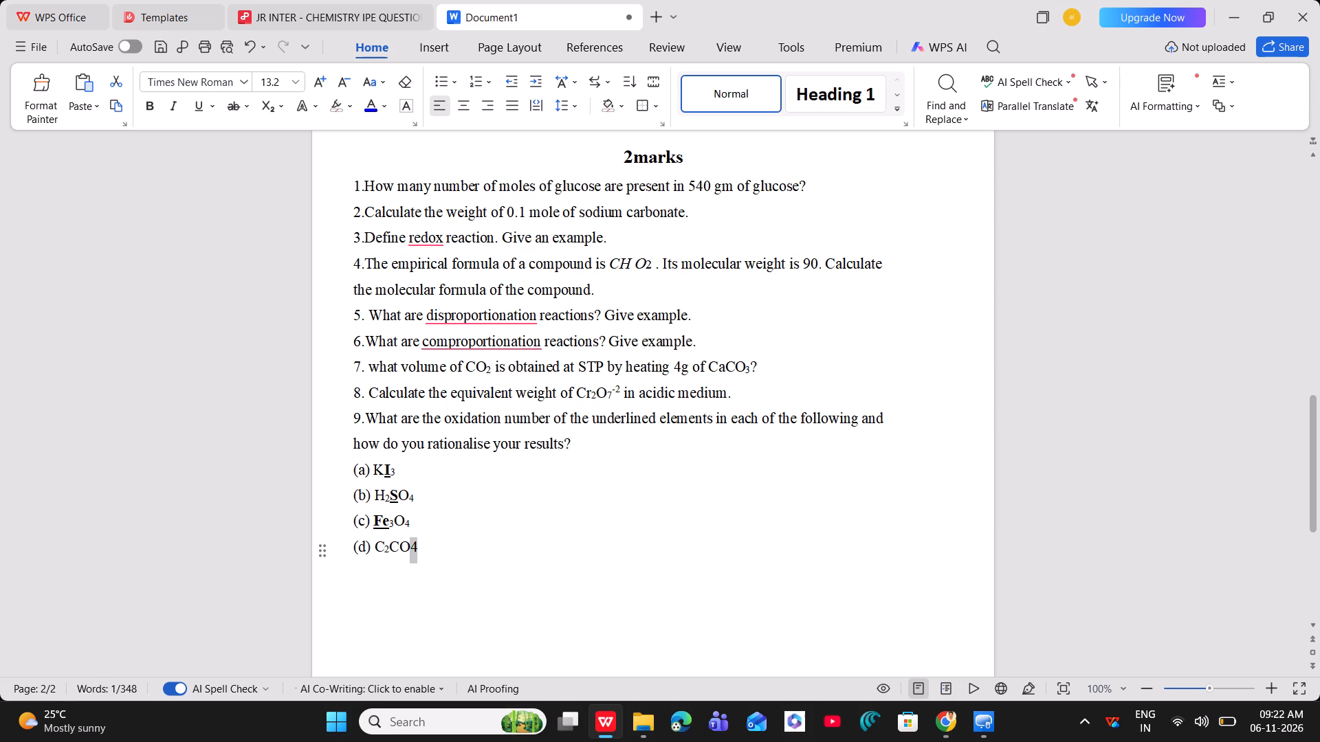
left_click(268, 105)
left_click(399, 547)
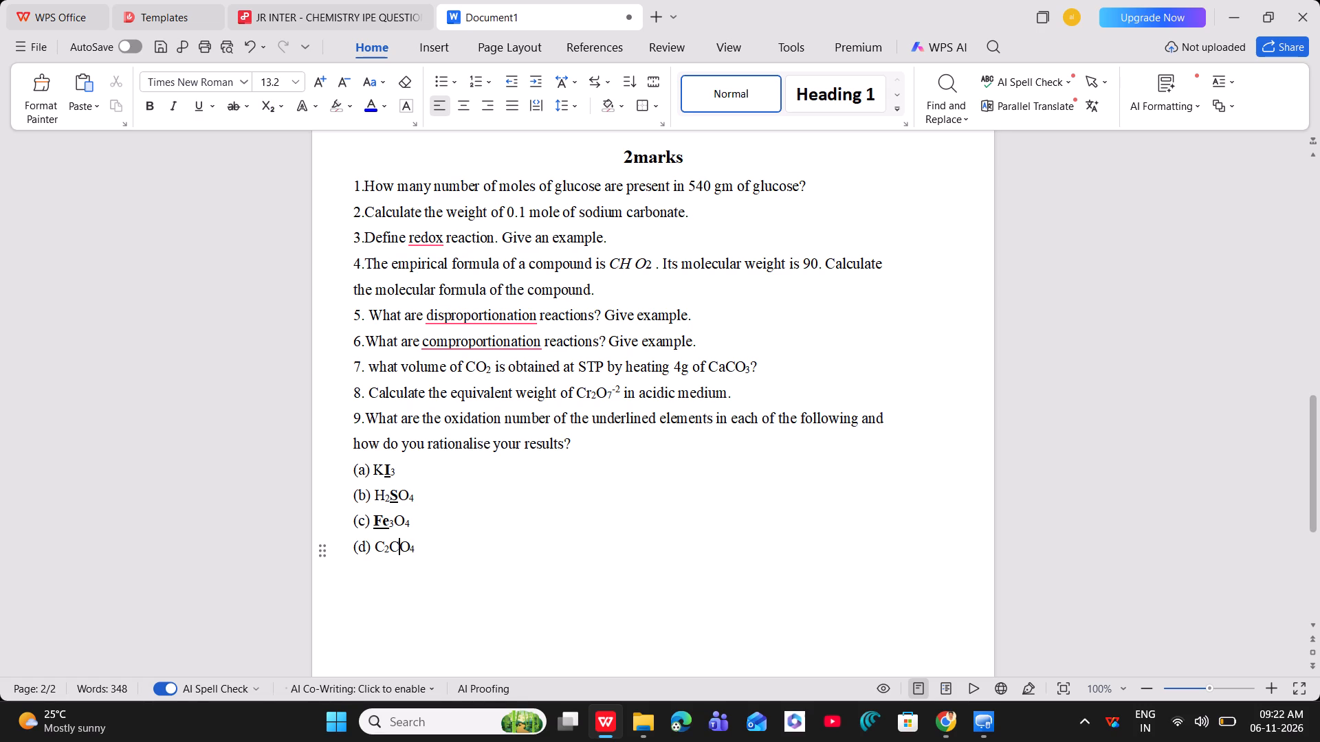
key("BackSpace")
Add the charge -2 as a superscript at the end of C₂O₄ in option (d).
left_click(410, 543)
type("-2")
key("shift+Left")
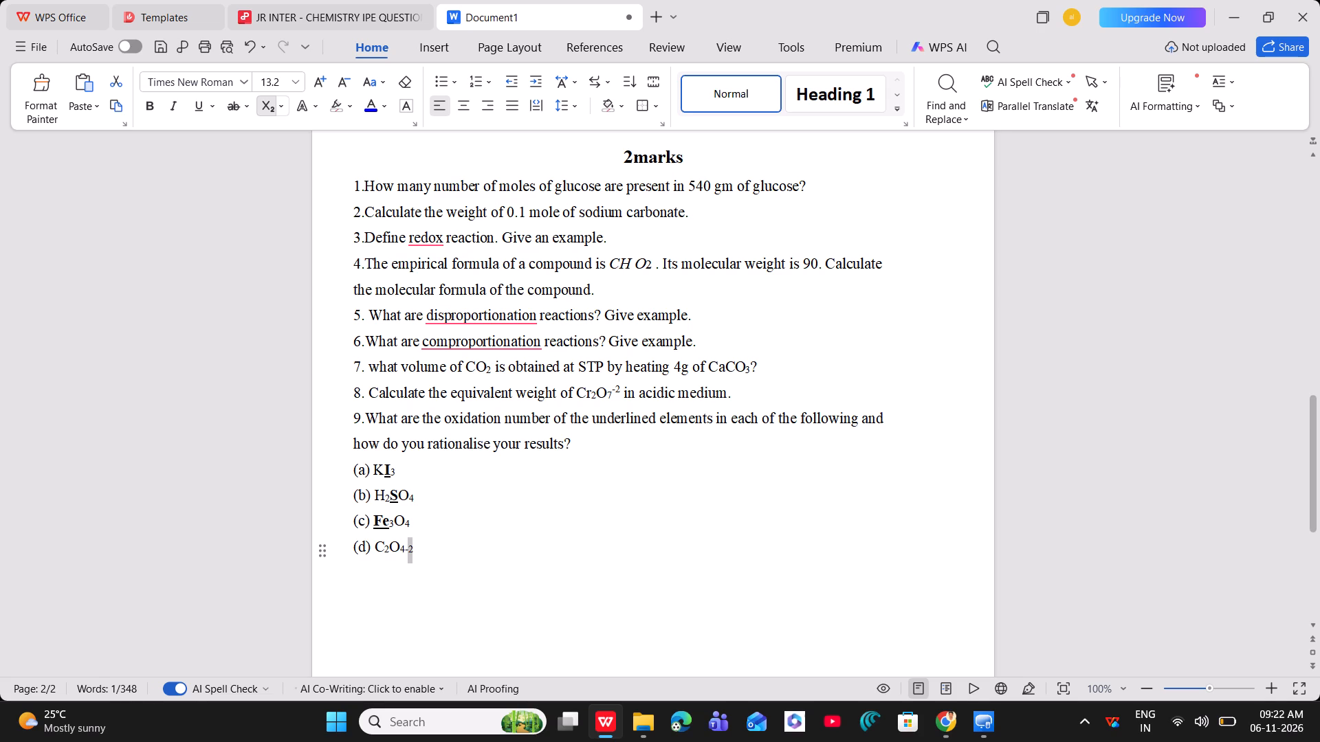
key("shift+Left")
left_click(281, 105)
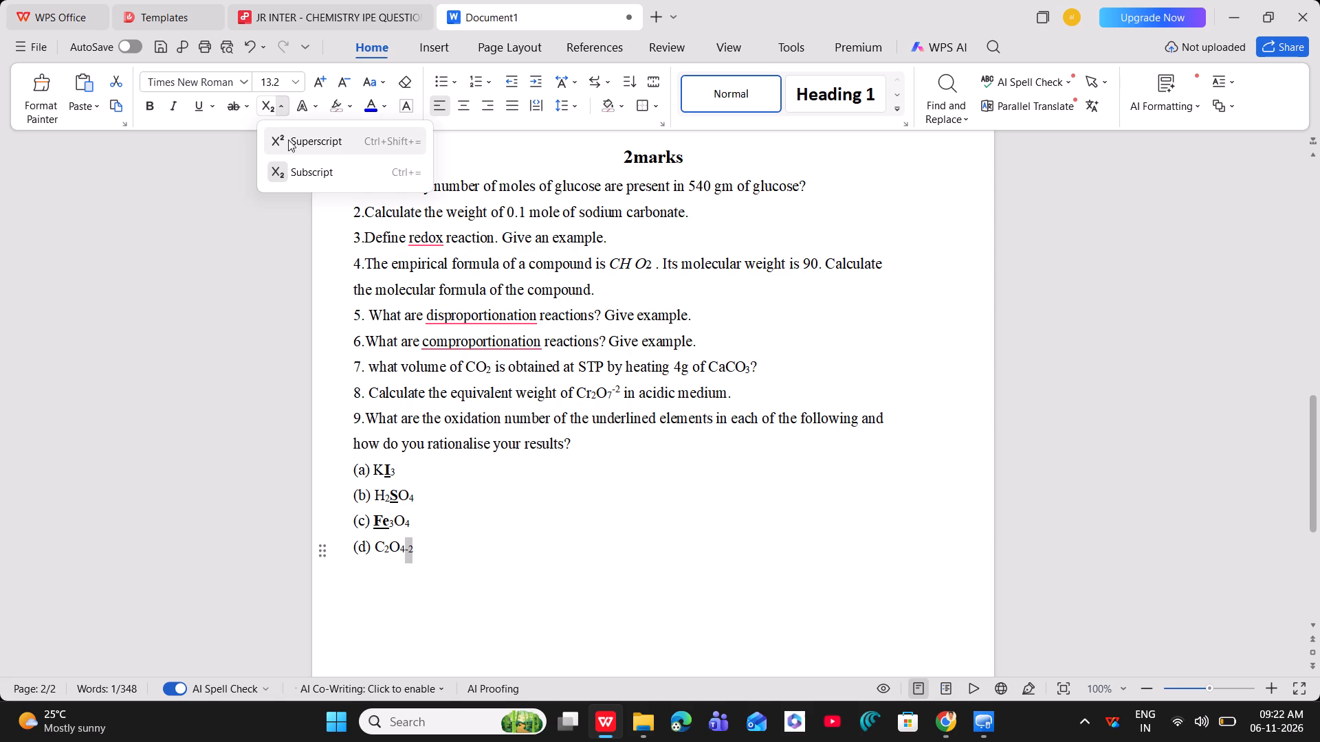
left_click(288, 143)
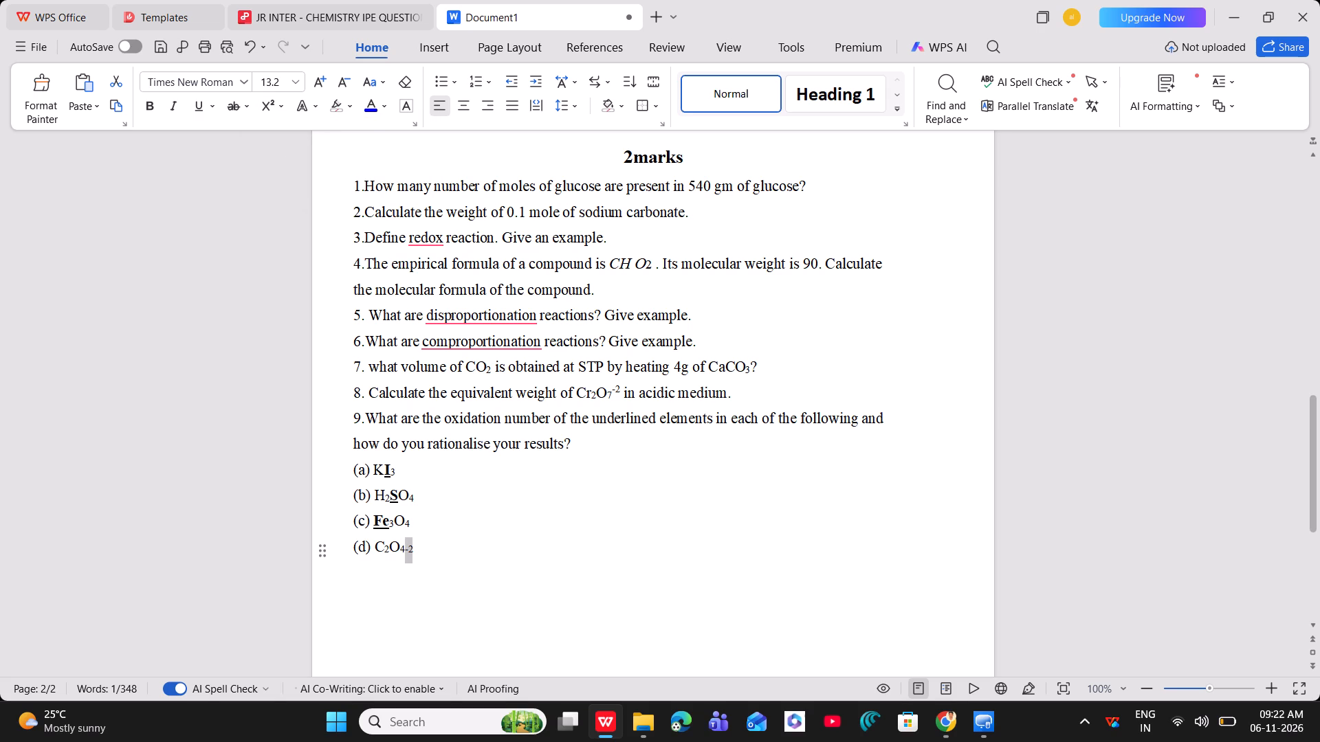
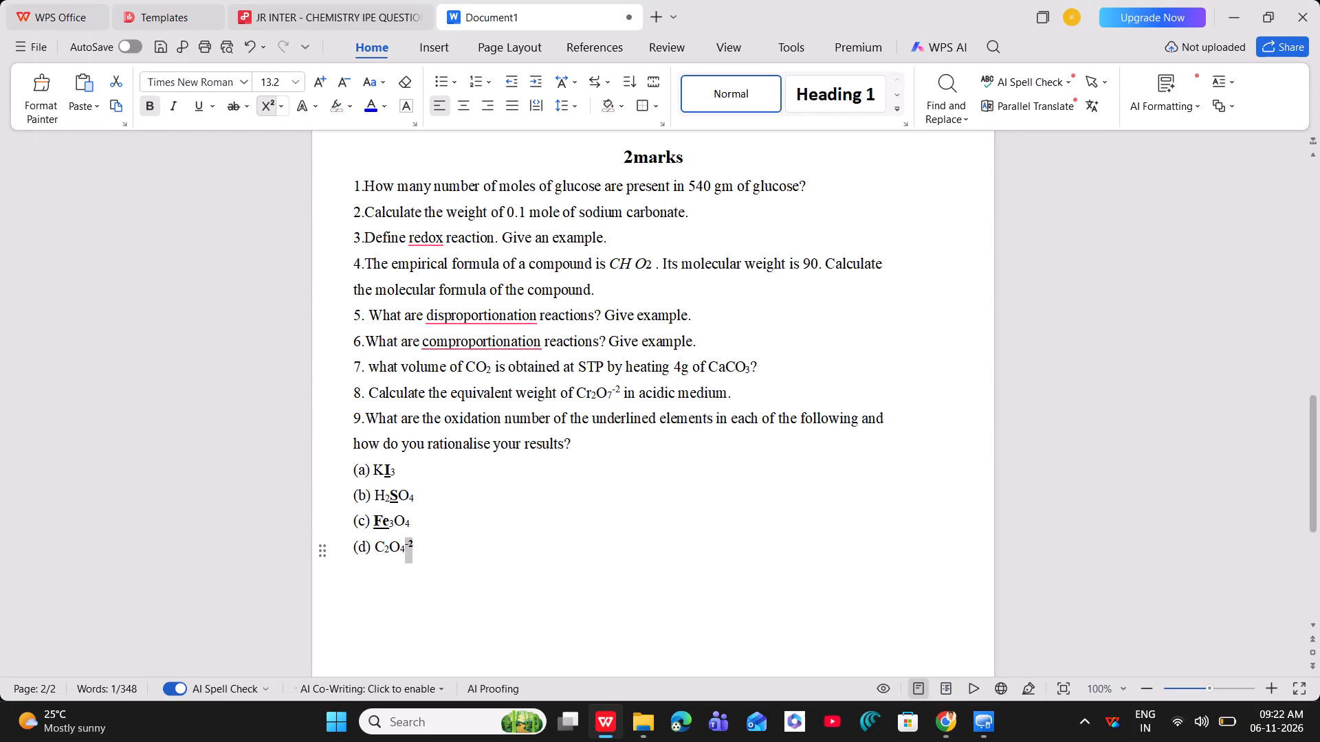
Underline the C₂ in option (d) of question 9.
left_click_drag(375, 544, 388, 548)
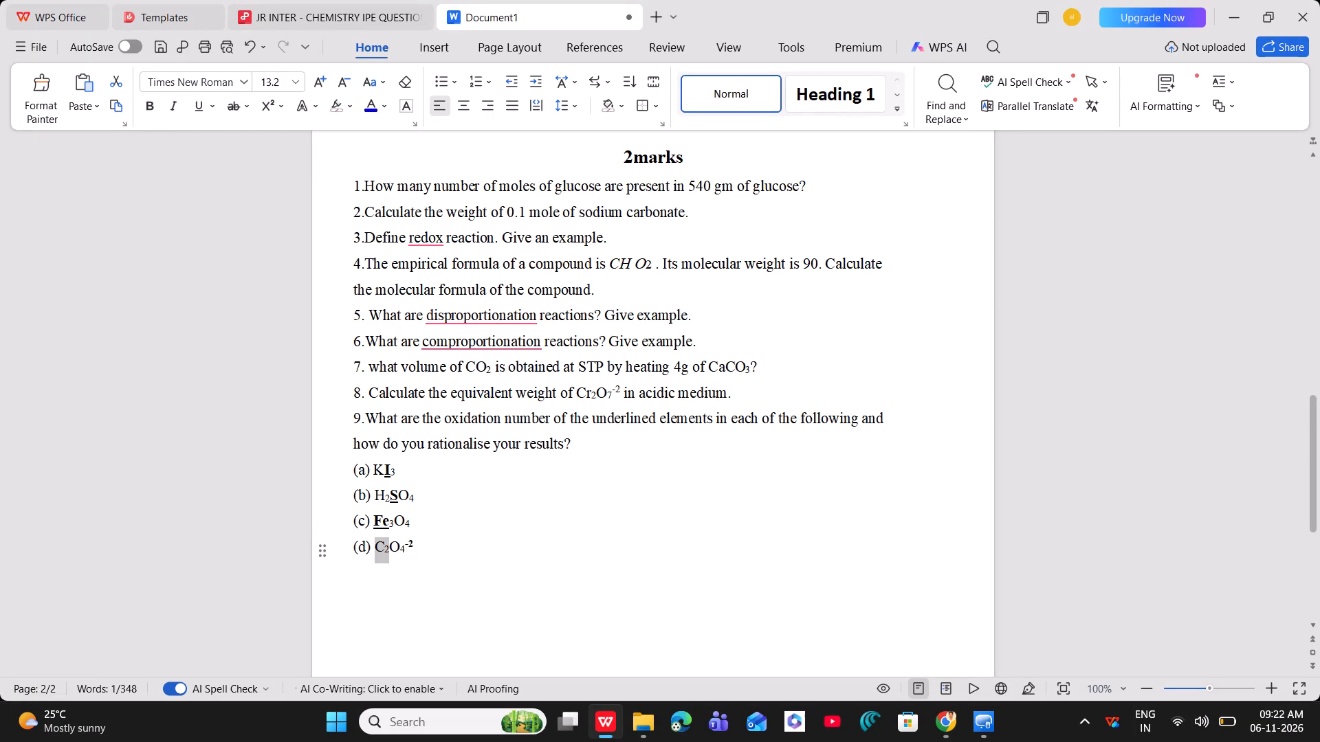
left_click(201, 98)
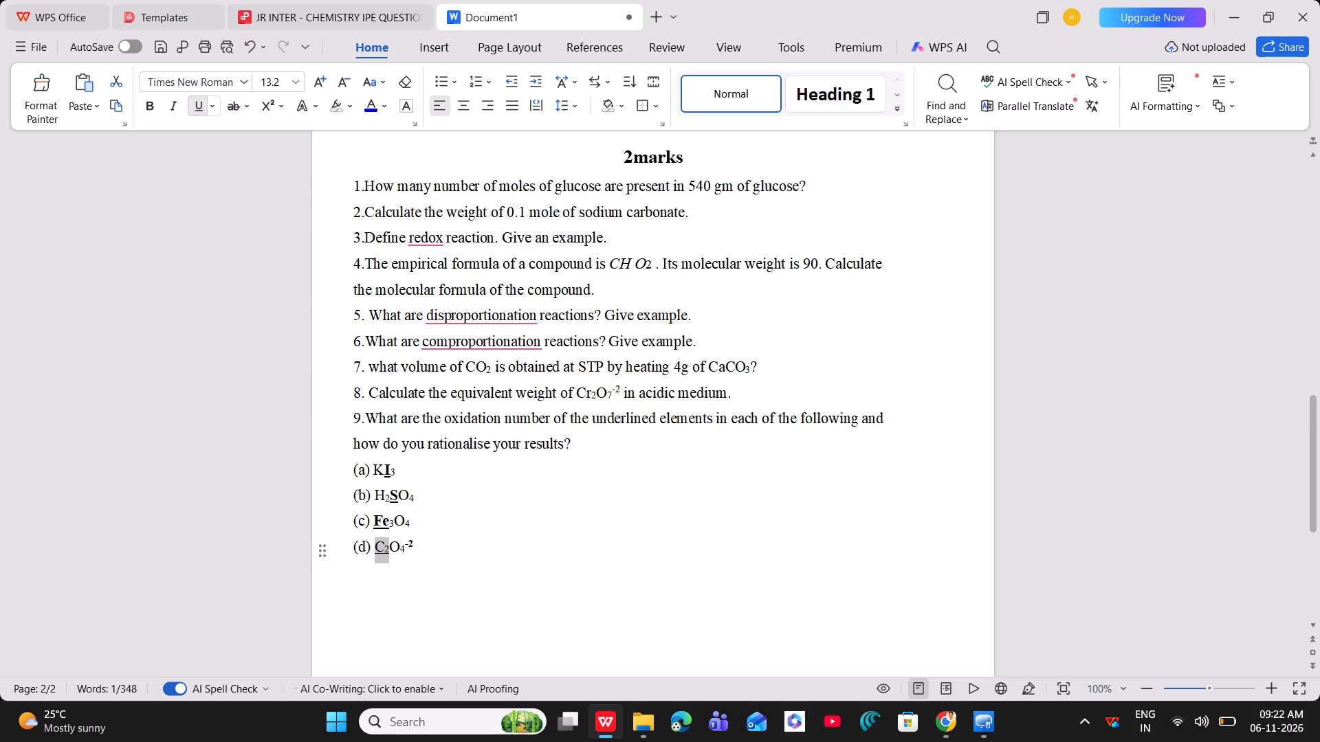
left_click(620, 527)
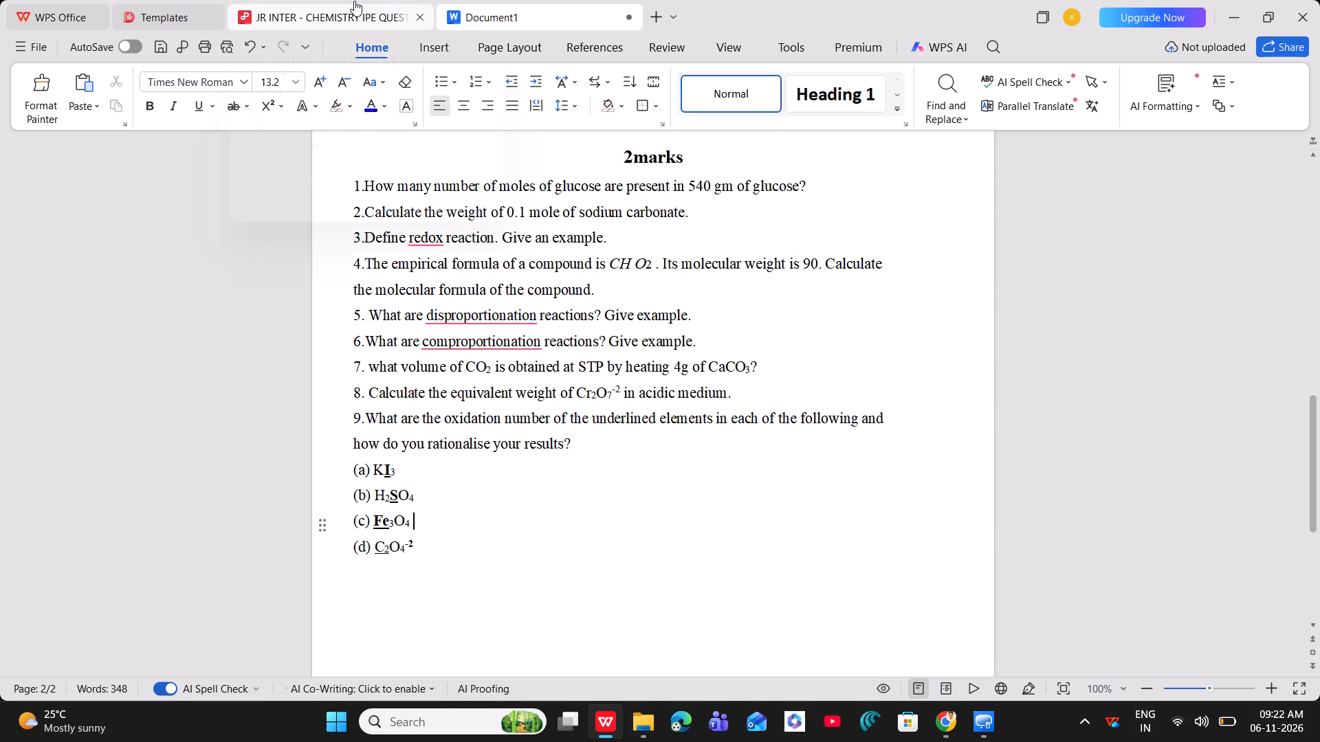
Look through the redox, thermodynamics and stoichiometry questions in the source chemistry PDF for a tenth question, and return to the question paper.
left_click(329, 8)
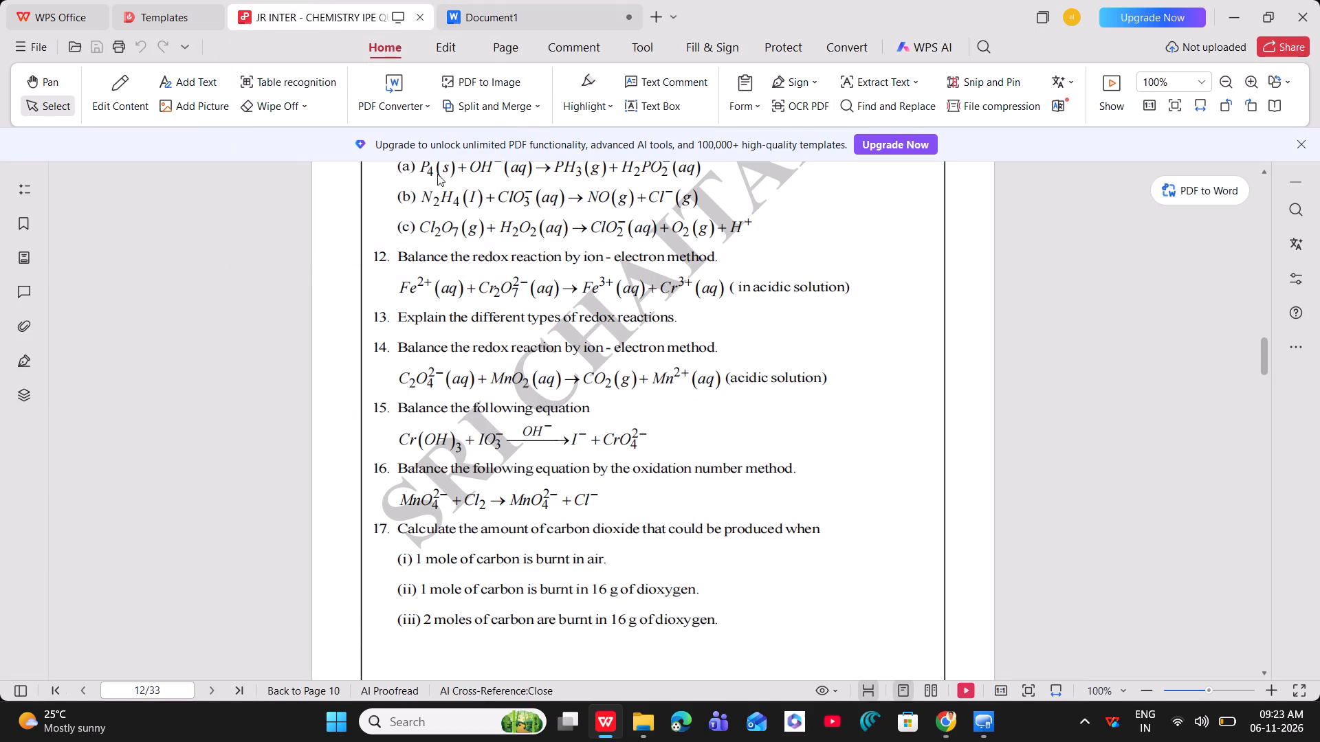
scroll(580, 557, "down", 4)
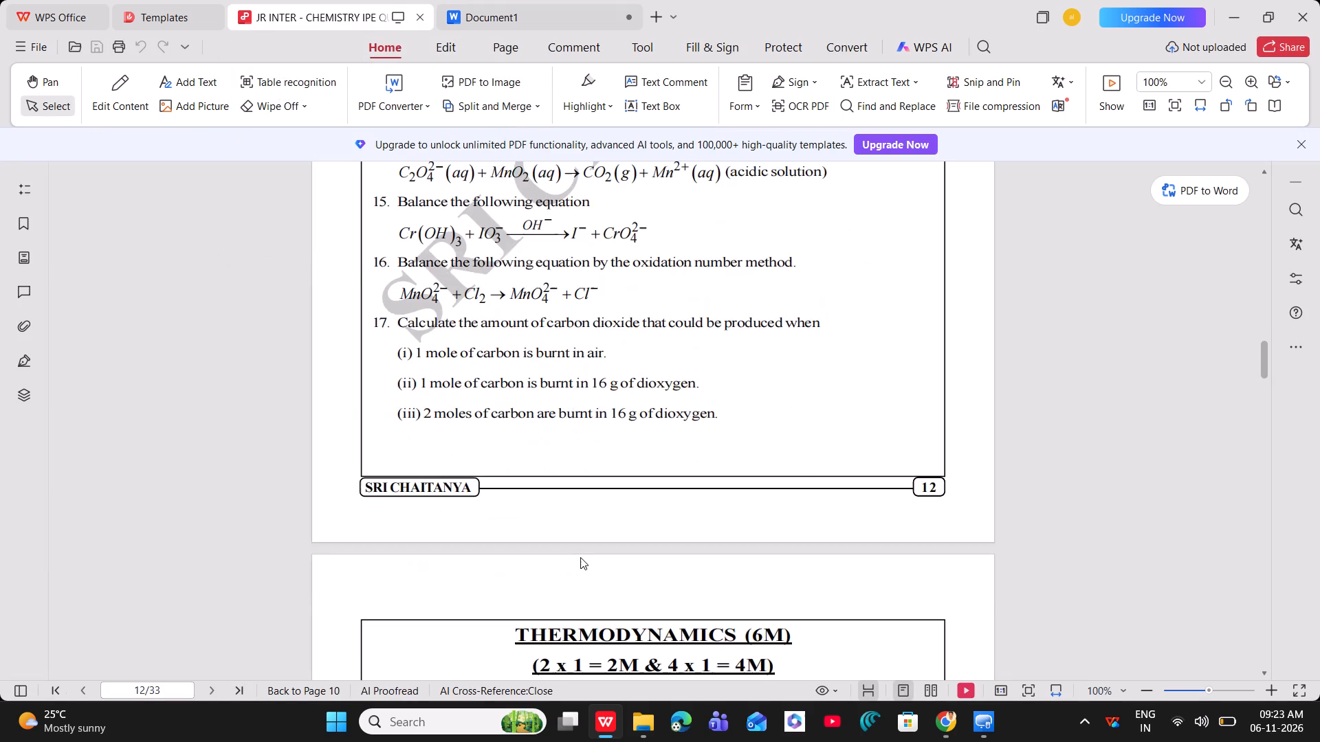
scroll(580, 557, "down", 6)
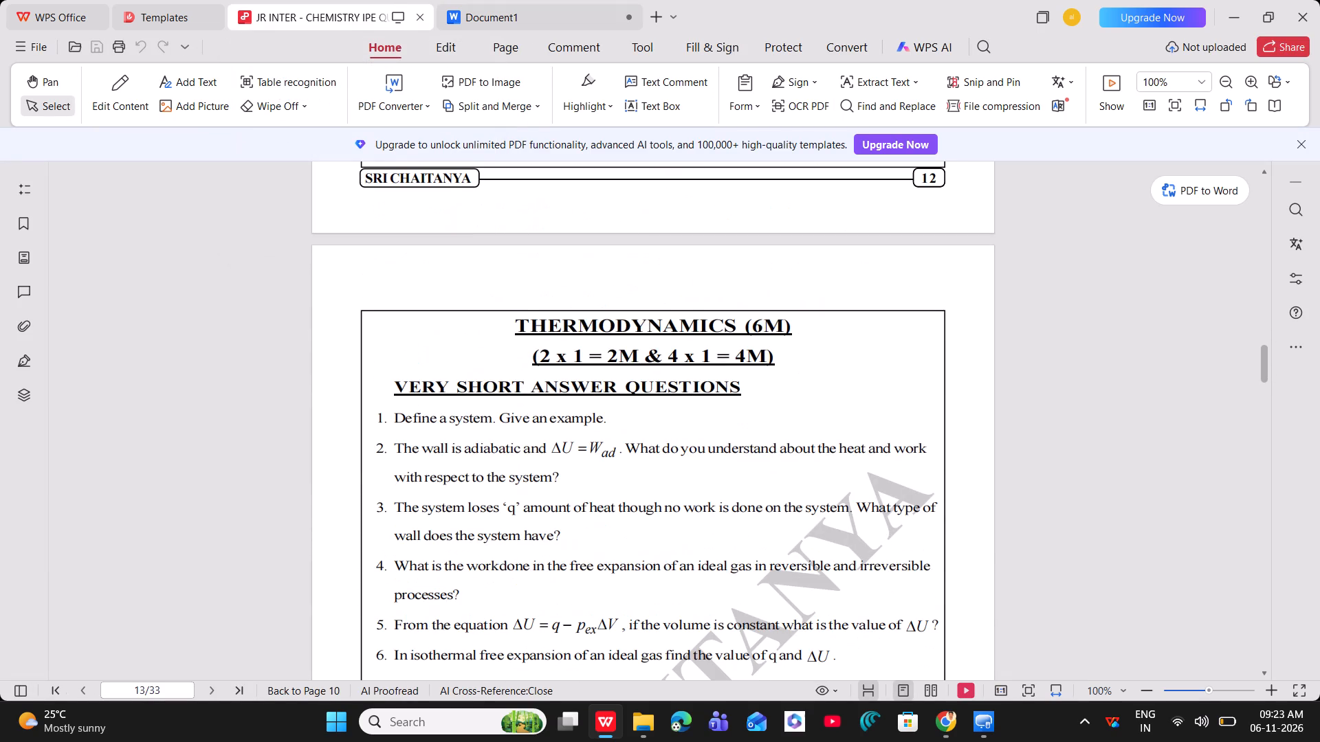
scroll(580, 557, "down", 9)
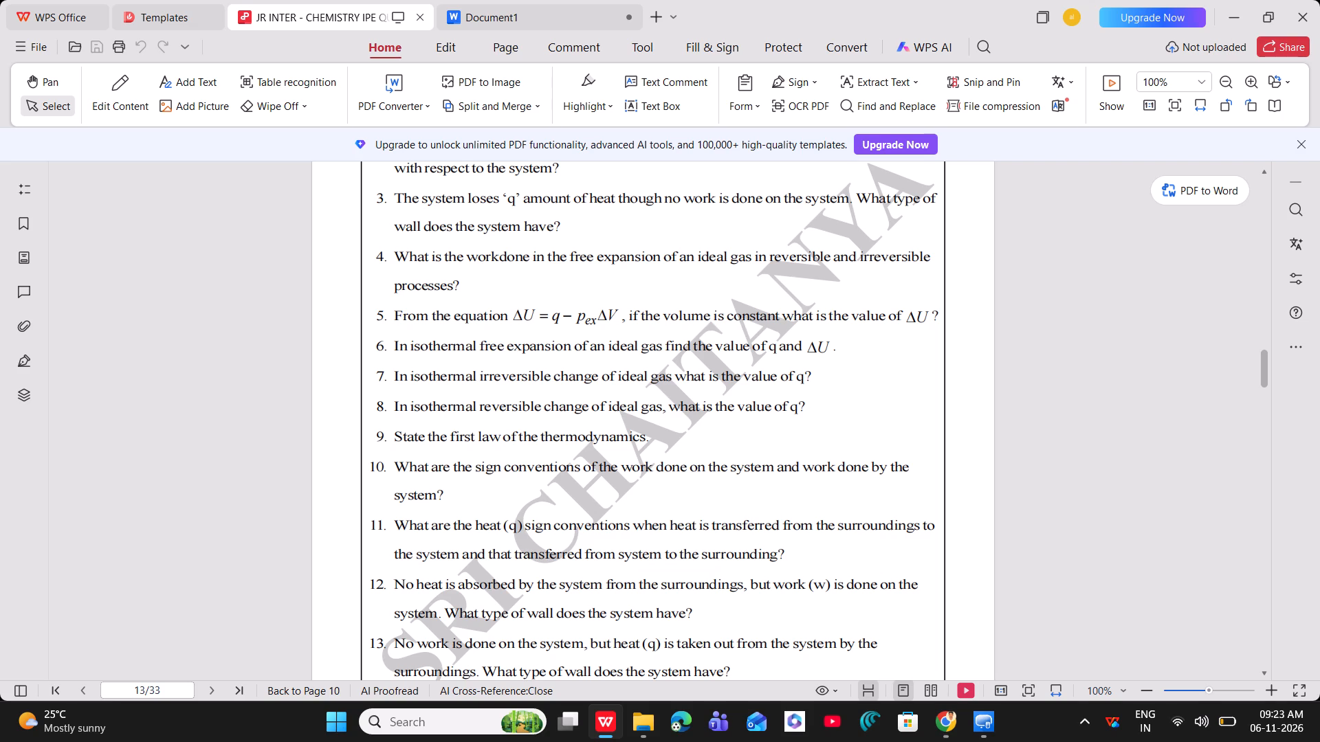
scroll(580, 557, "up", 5)
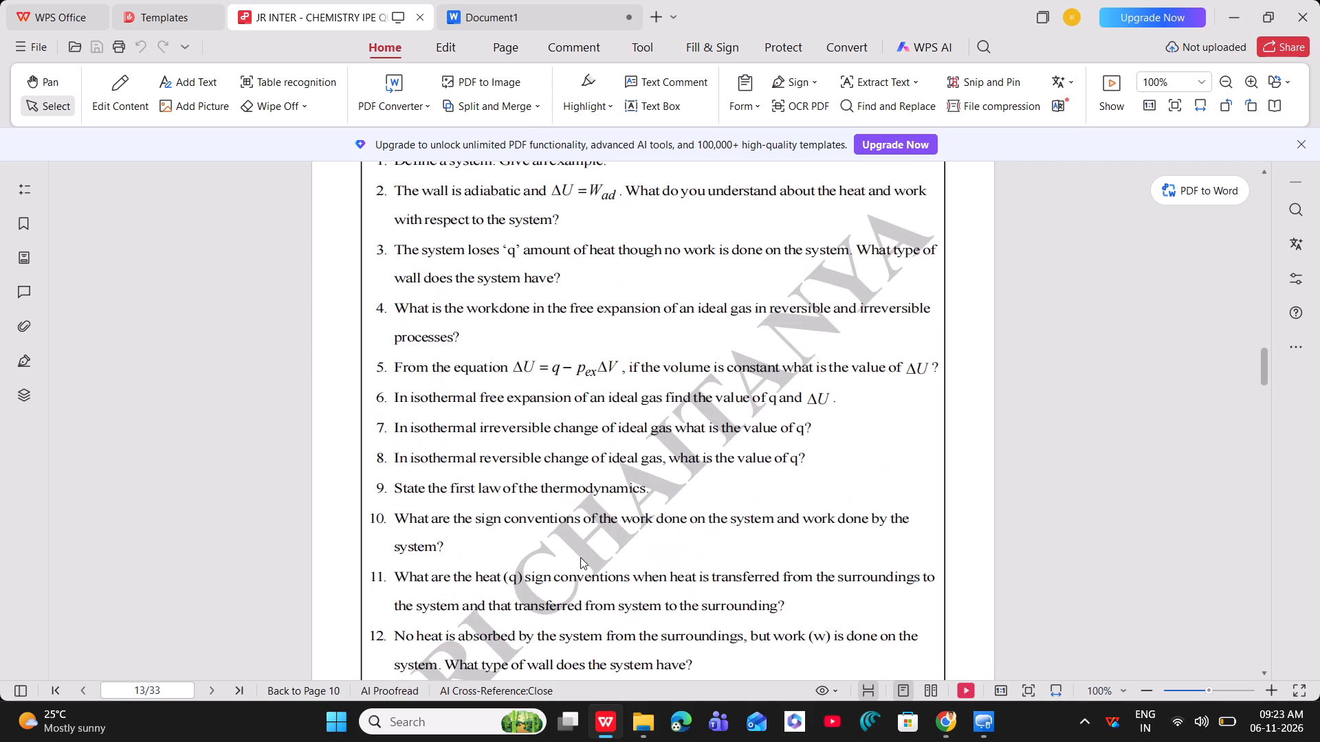
scroll(580, 557, "up", 20)
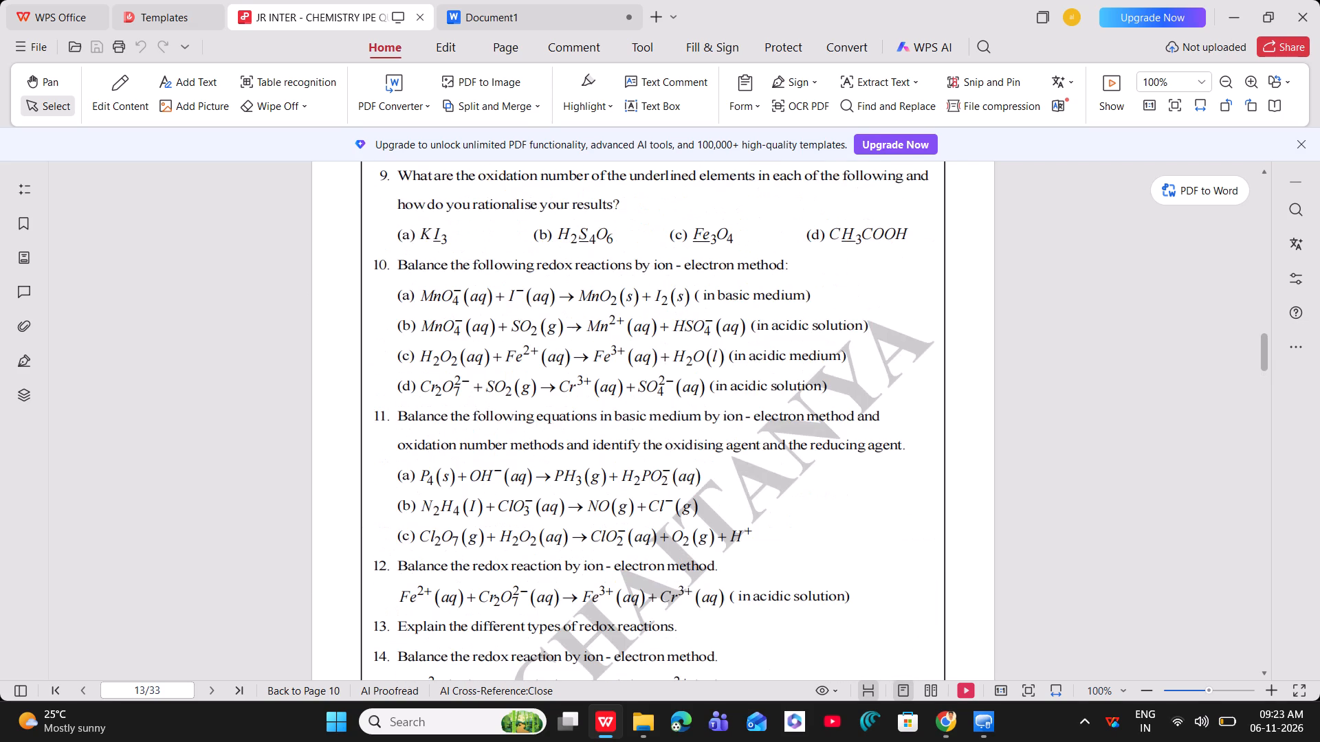
scroll(580, 557, "up", 7)
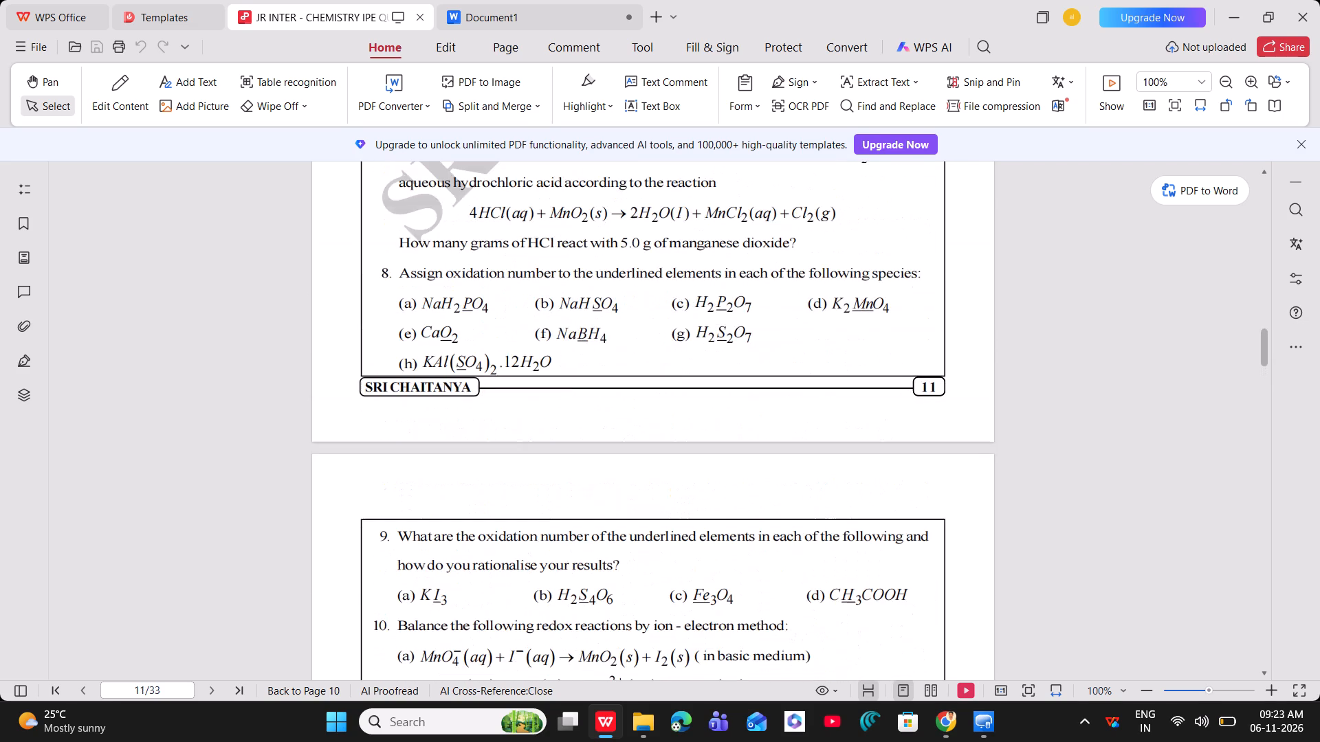
scroll(580, 557, "up", 3)
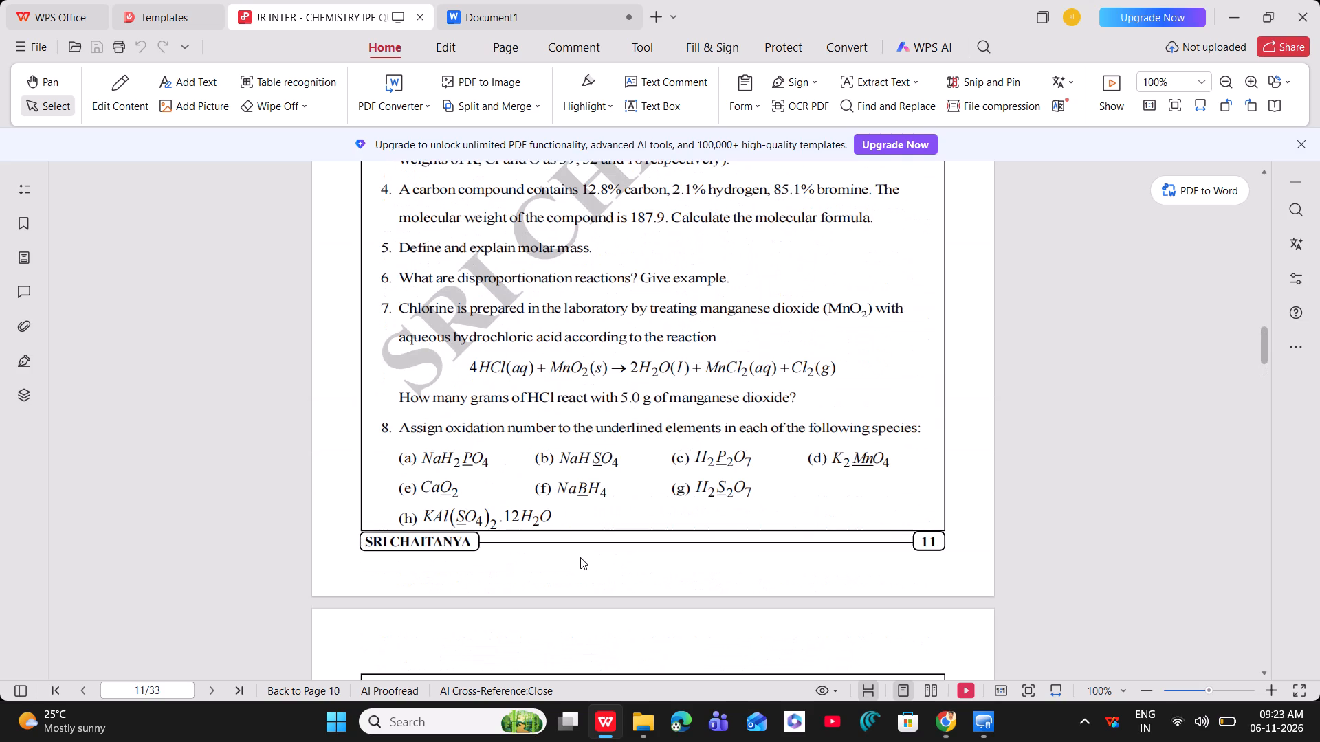
scroll(580, 557, "up", 2)
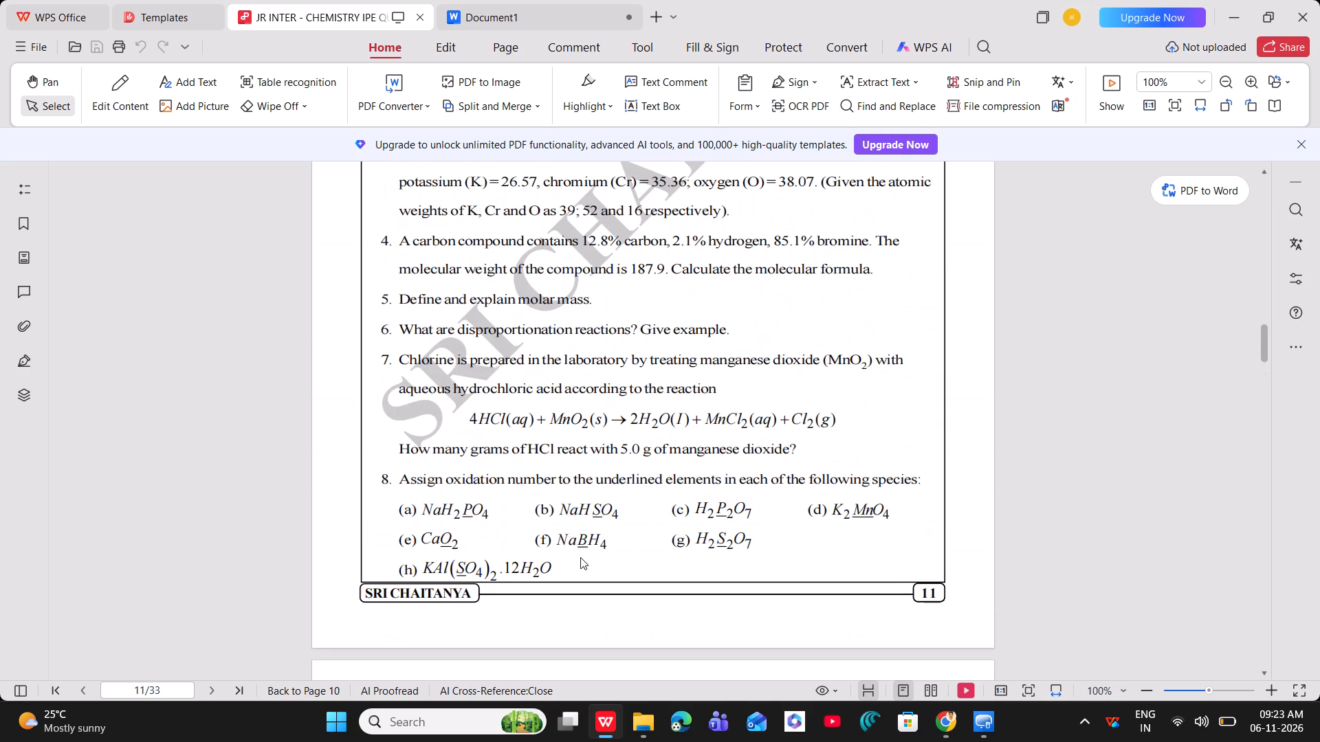
scroll(580, 557, "up", 3)
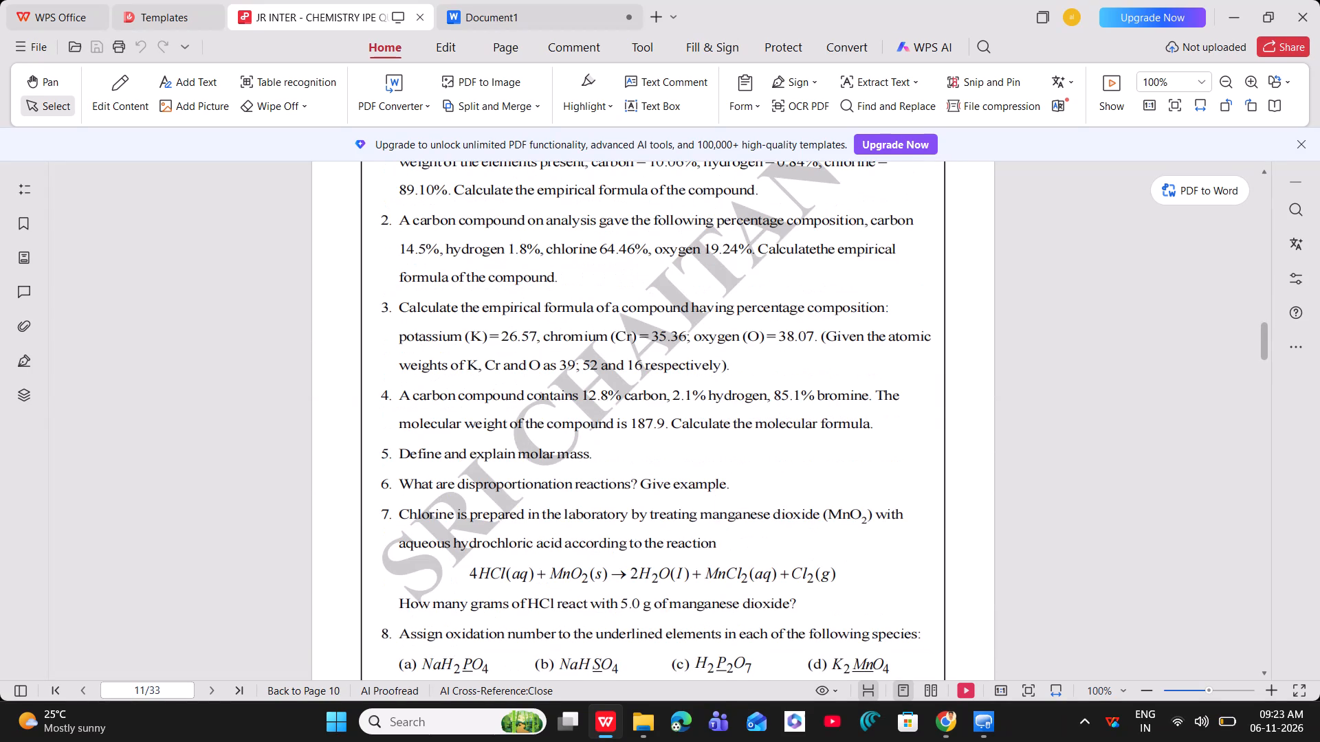
scroll(580, 557, "up", 3)
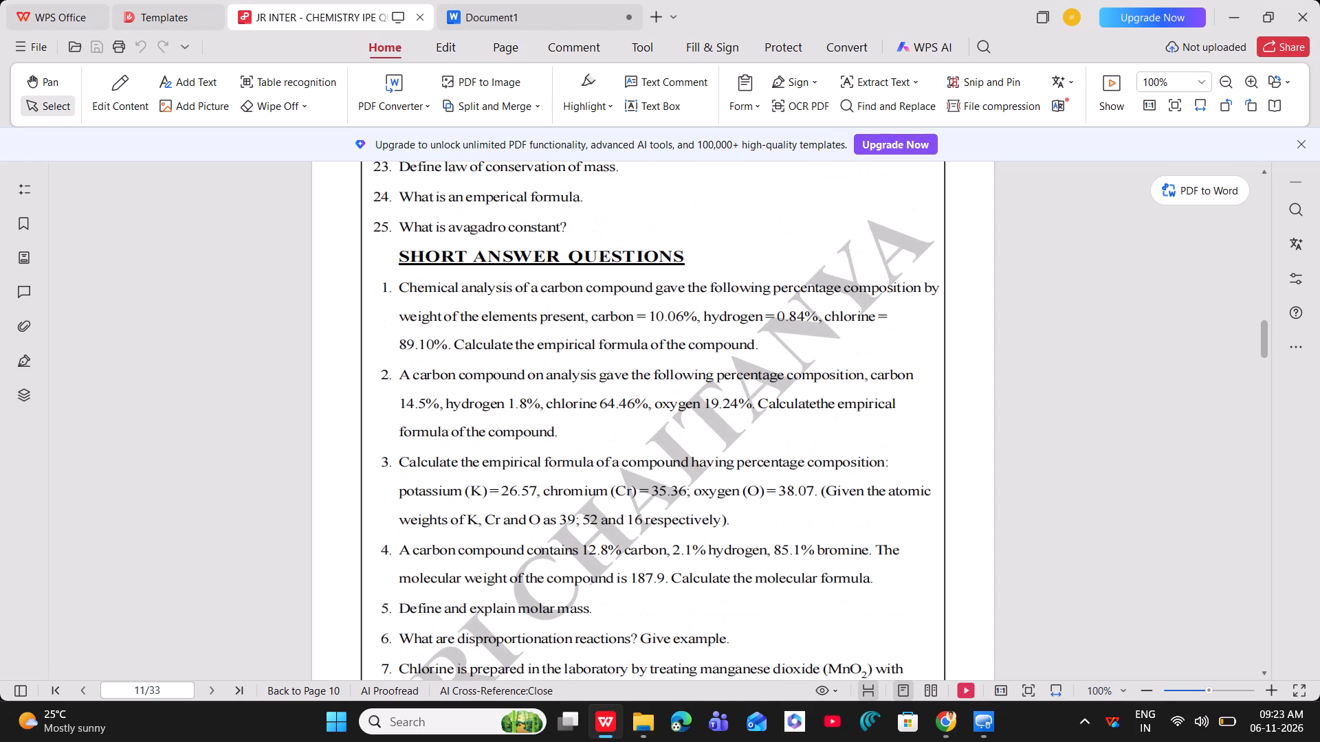
scroll(580, 557, "up", 6)
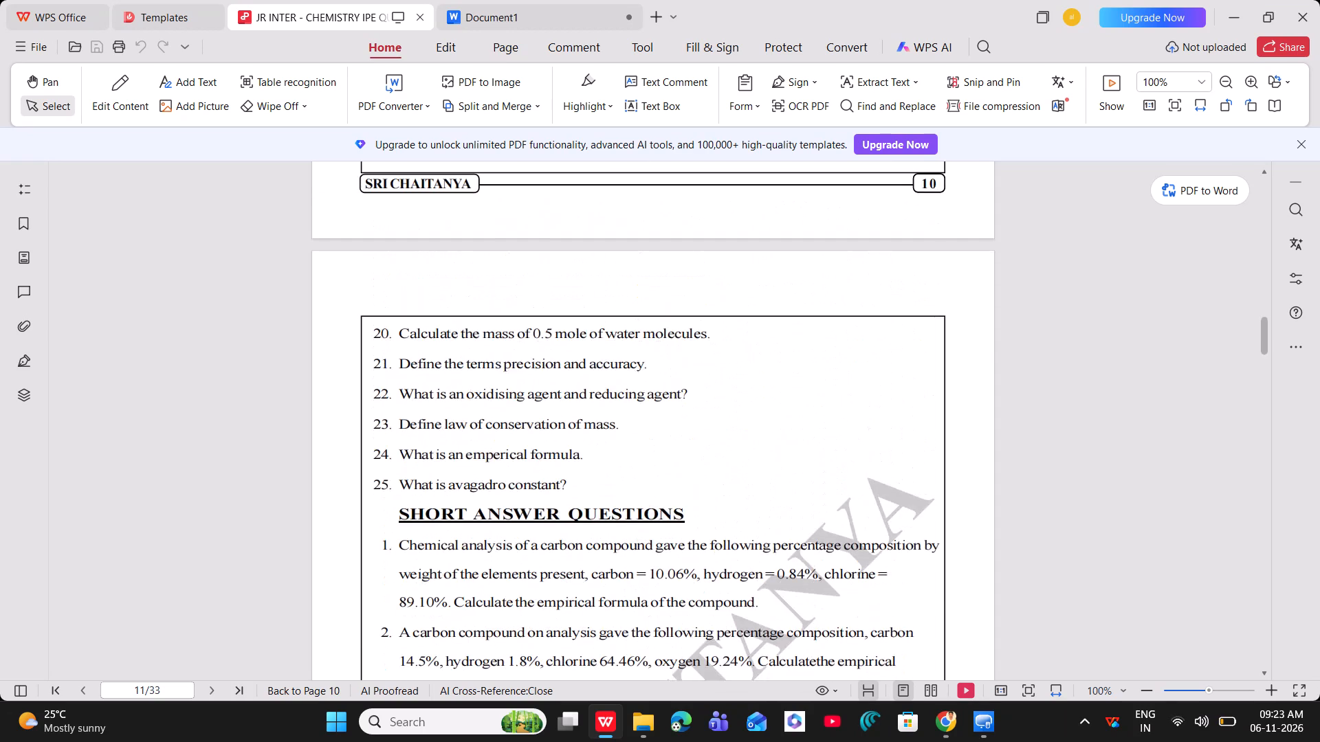
scroll(580, 557, "up", 6)
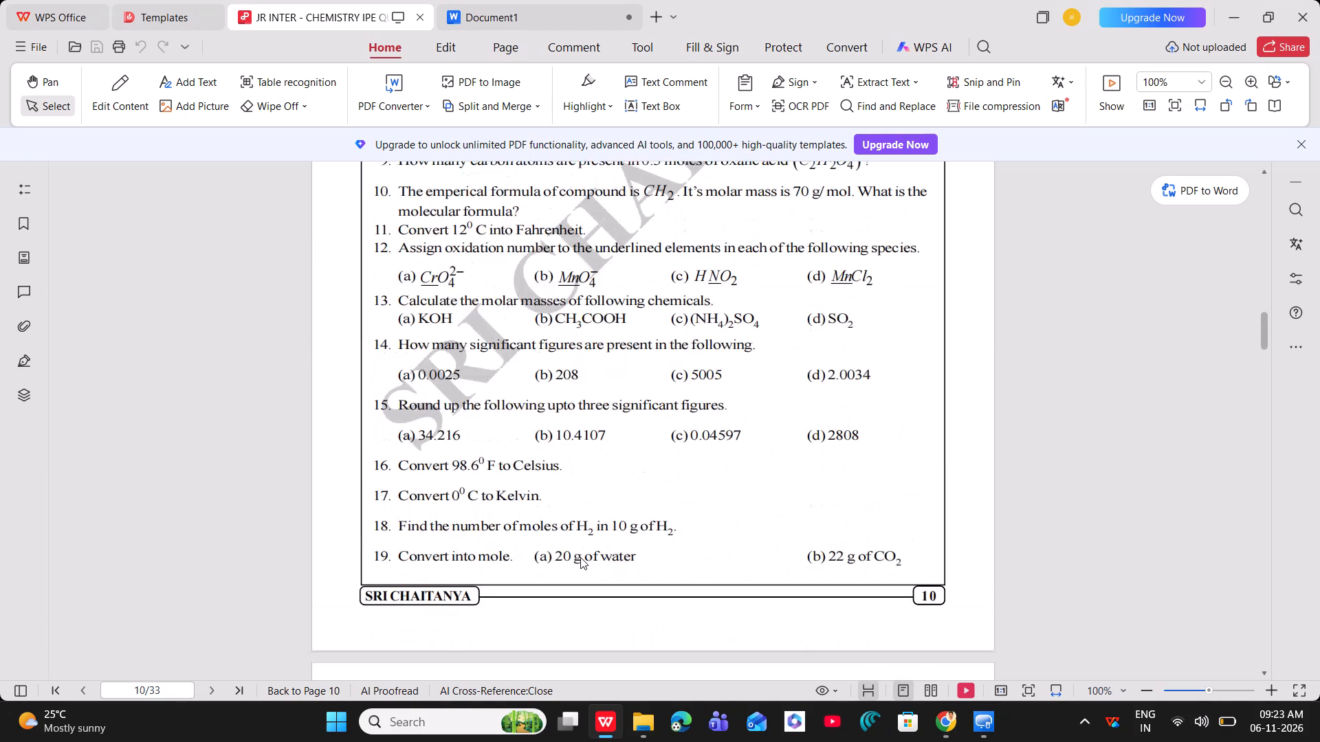
left_click(522, 0)
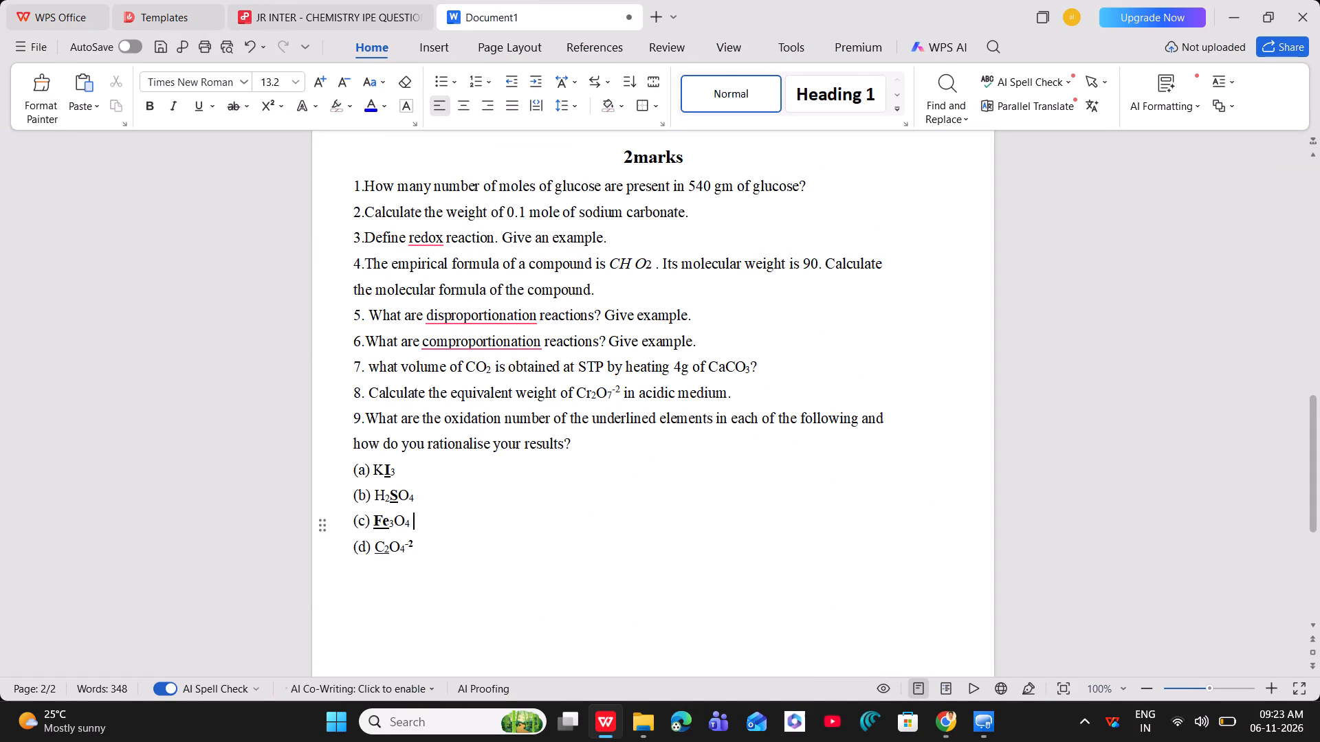
Start question 10 on a new line below option (d) with the number "10.".
left_click(419, 550)
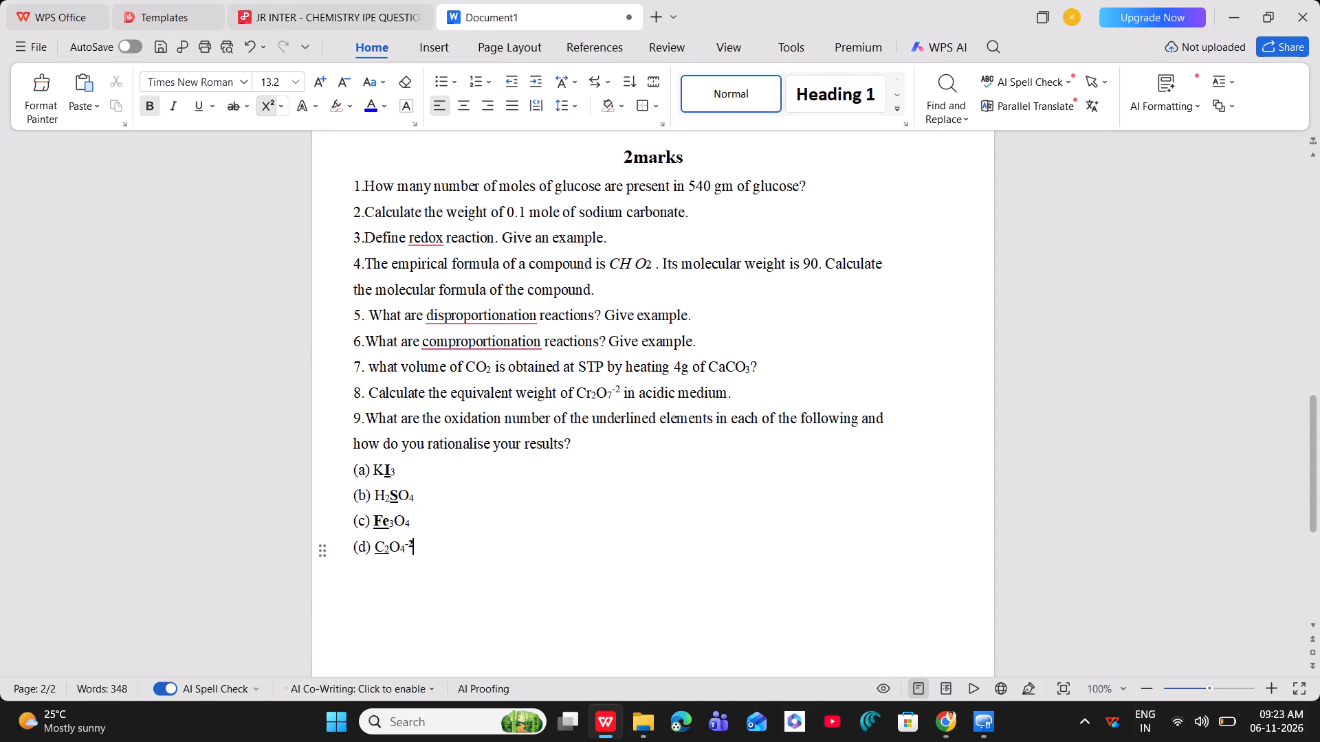
key("Return")
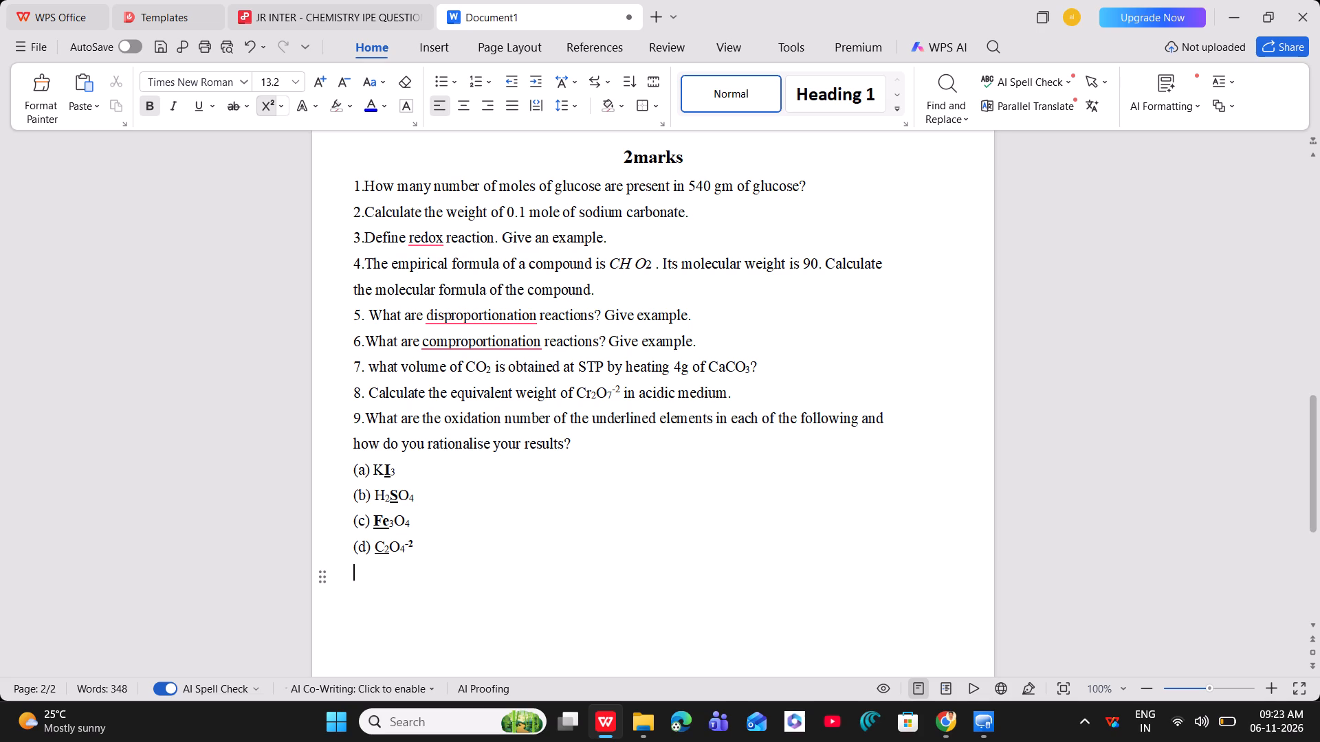
type("10.")
key("space")
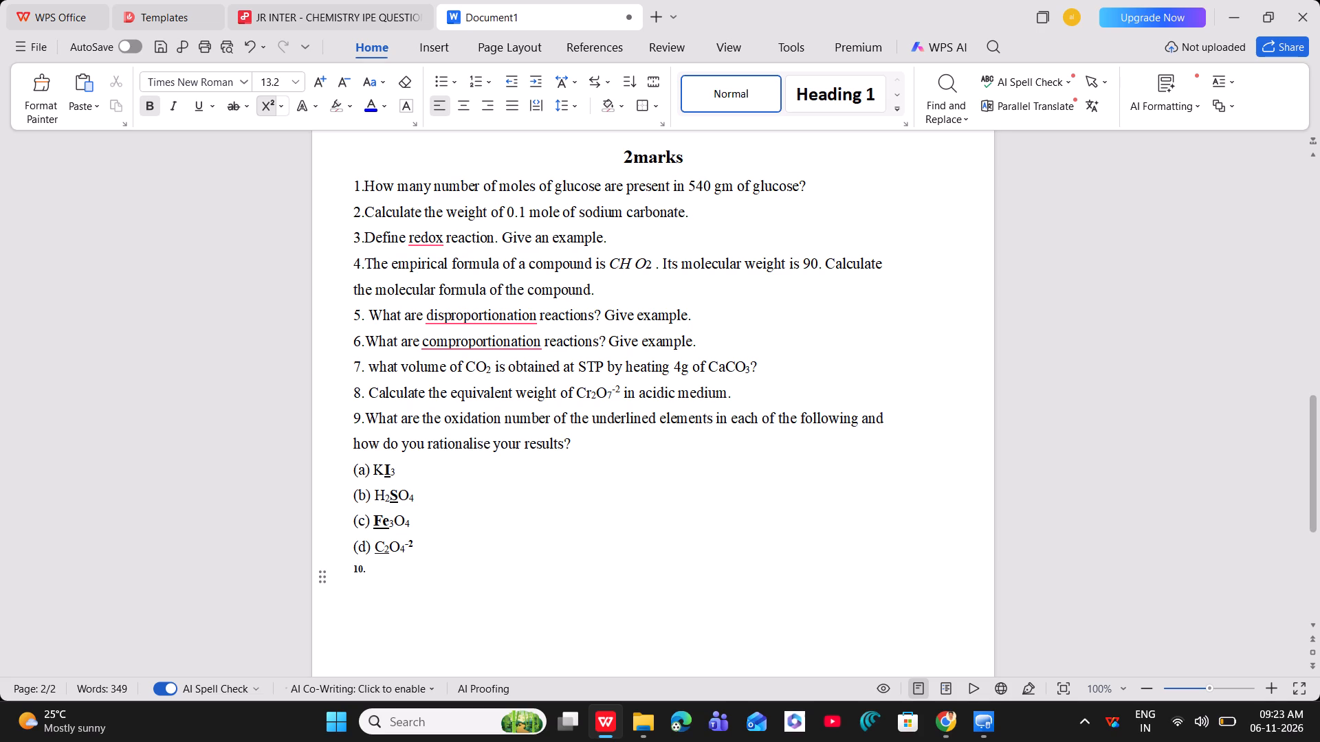
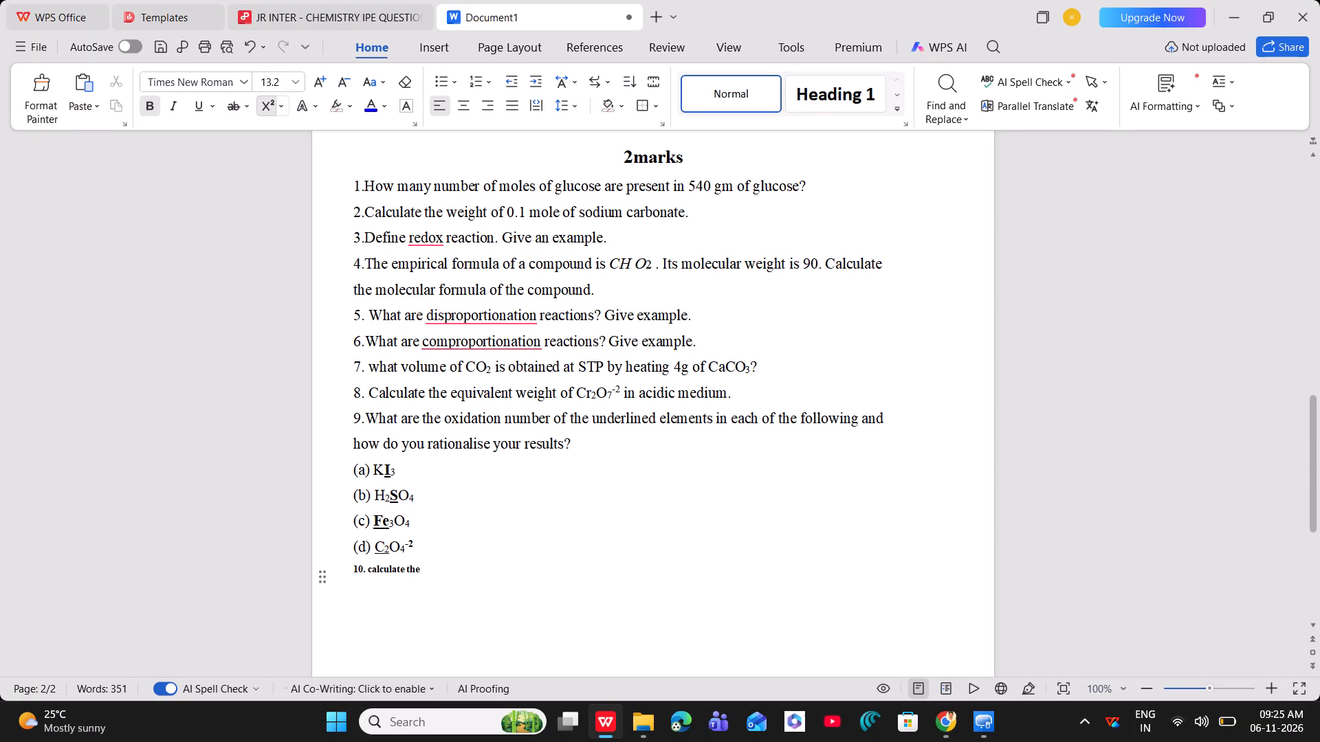
Complete the text of question 10 with "equivalent weights of the following.".
type("equi")
type("va")
type("lent")
key("space")
type("weights of the")
key("space")
type("follo")
type("wing")
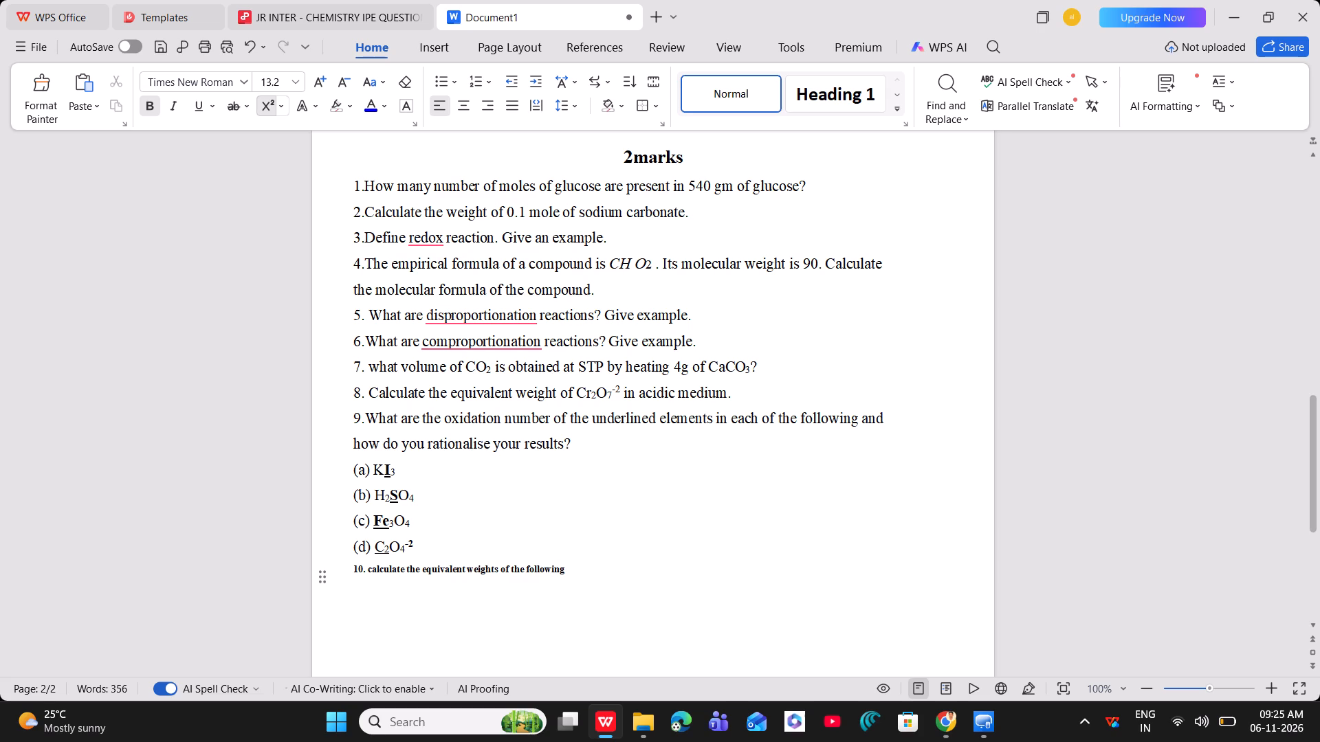
key("period")
Copy the text formatting of question 9 onto the whole question 10 line with Format Painter.
left_click_drag(368, 418, 500, 416)
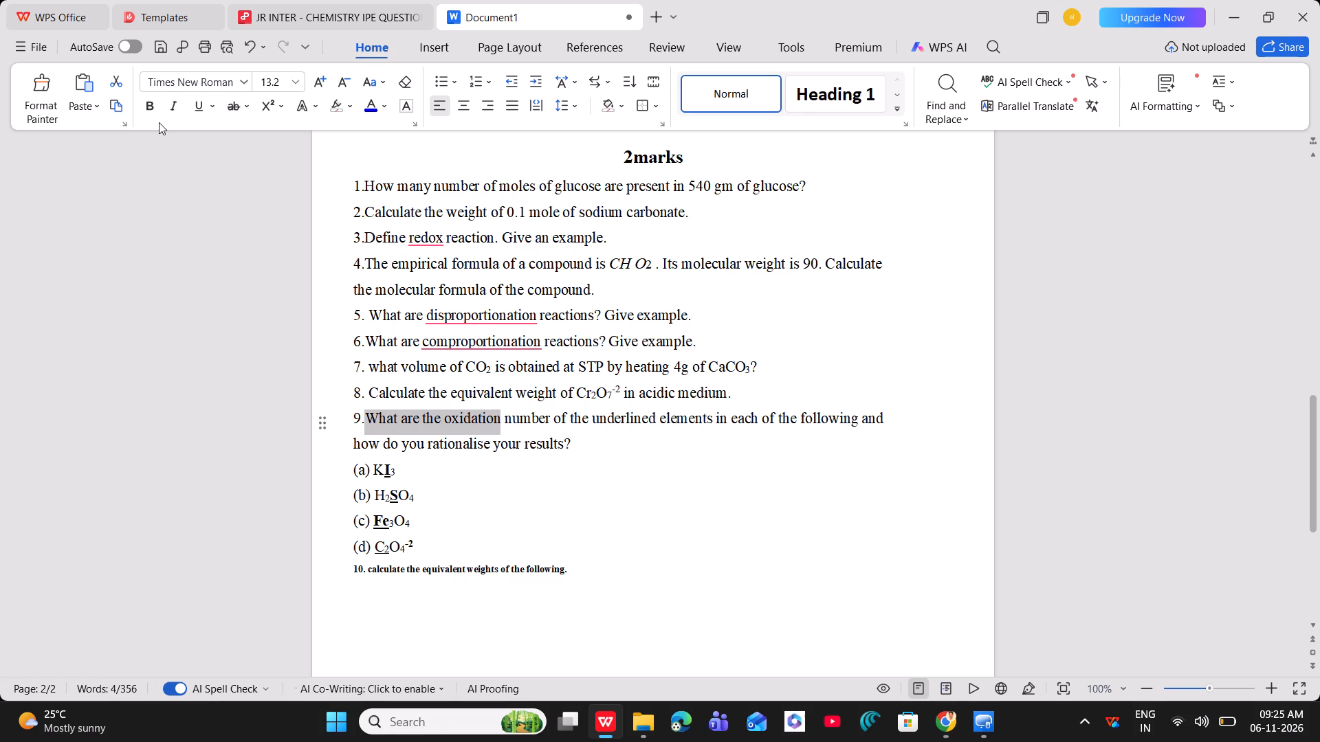
left_click(47, 102)
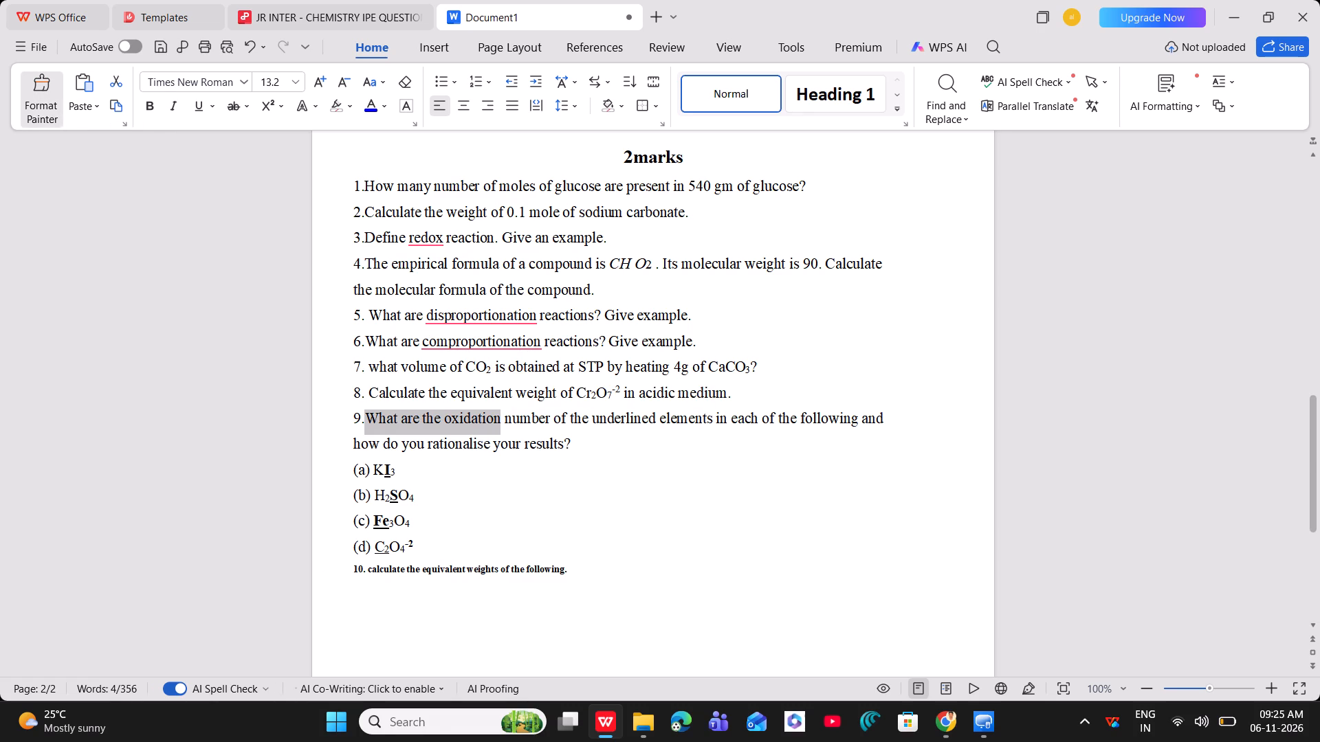
left_click_drag(352, 567, 602, 585)
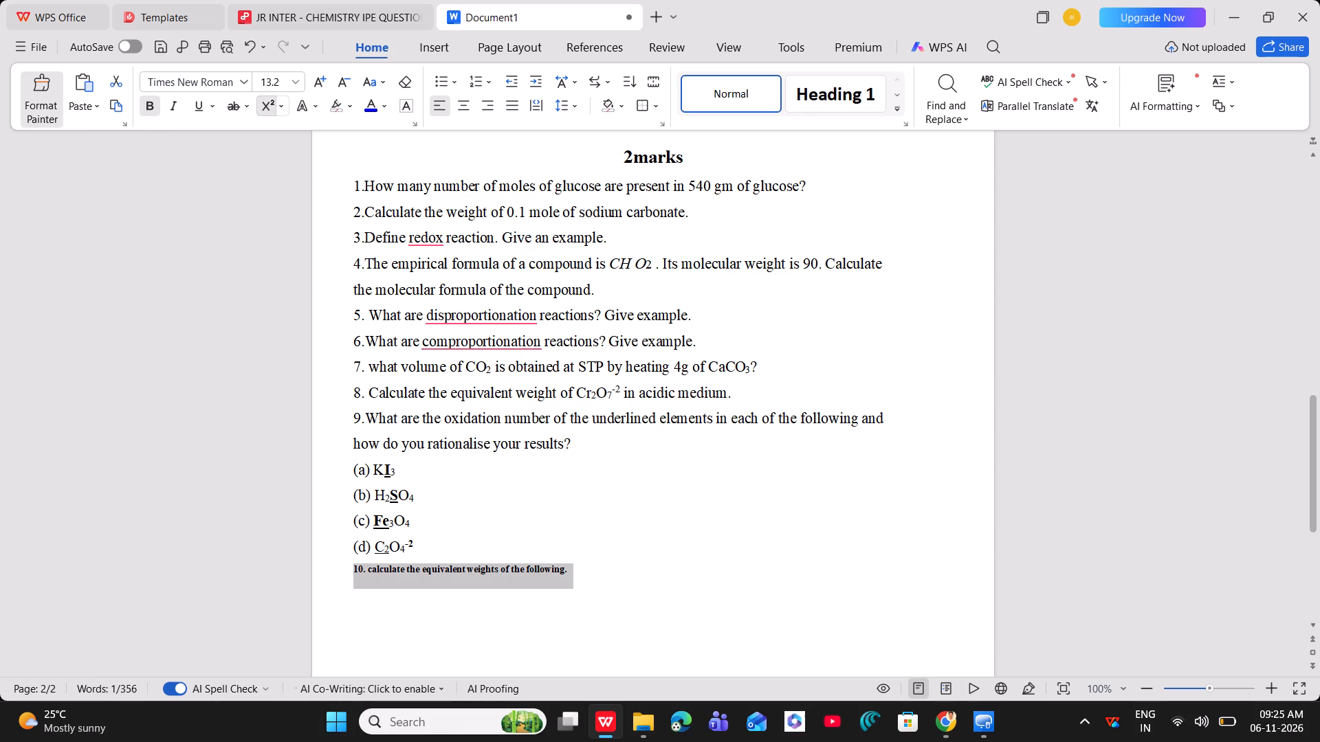
left_click_drag(602, 585, 618, 592)
left_click(786, 587)
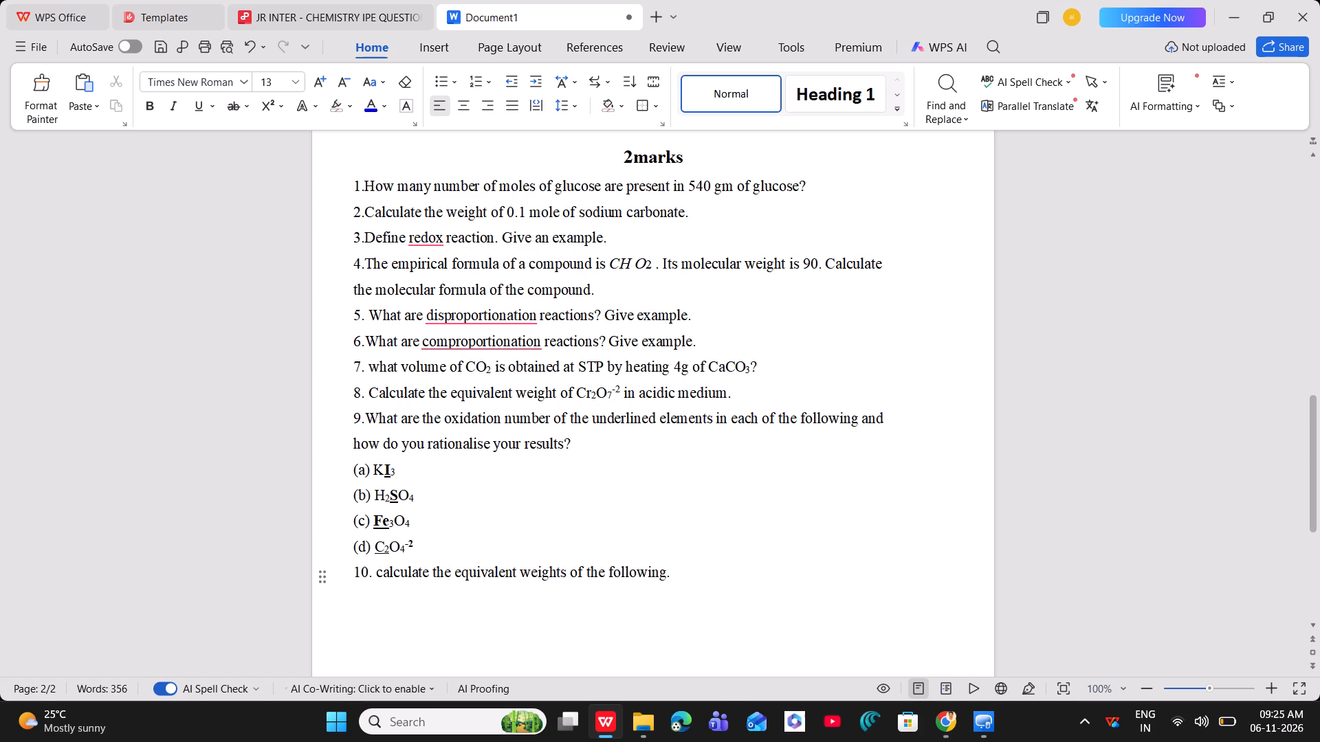
Copy options (a) to (d) of question 9 and paste them below question 10.
left_click_drag(418, 540, 346, 472)
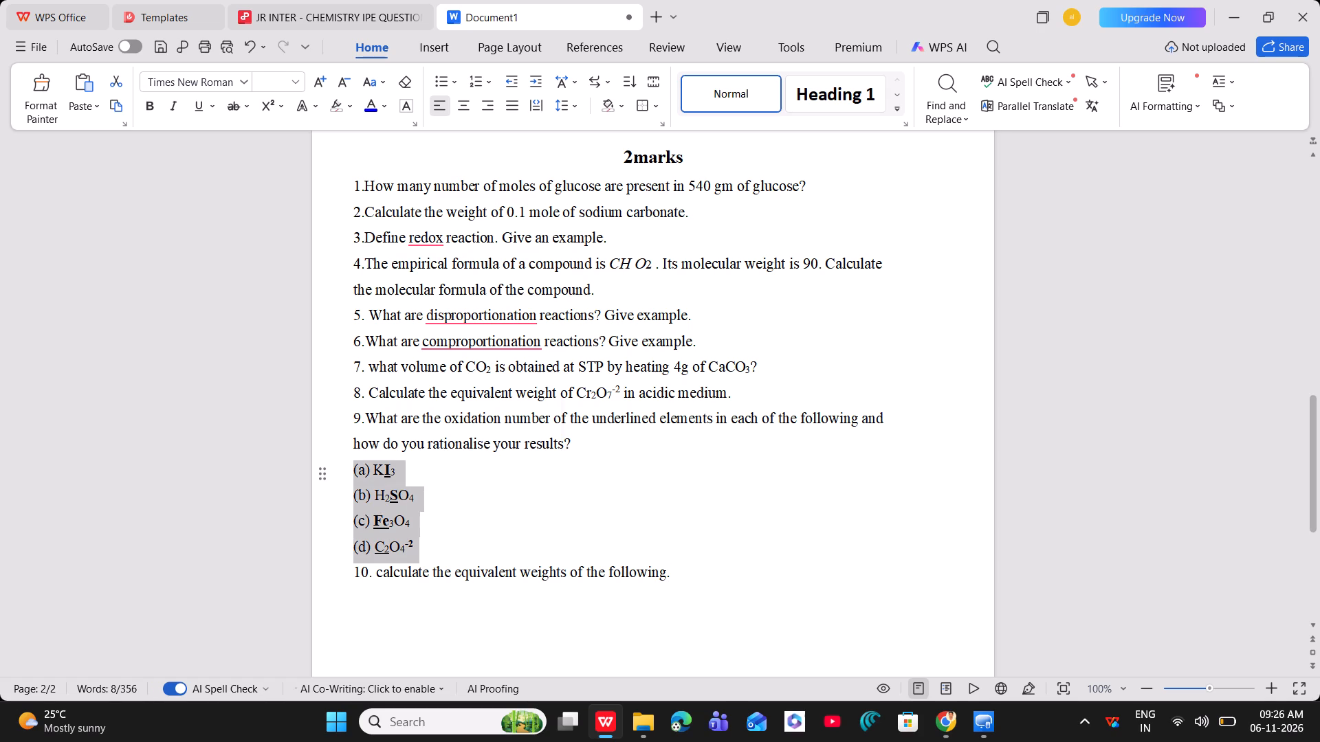
key("ctrl+c")
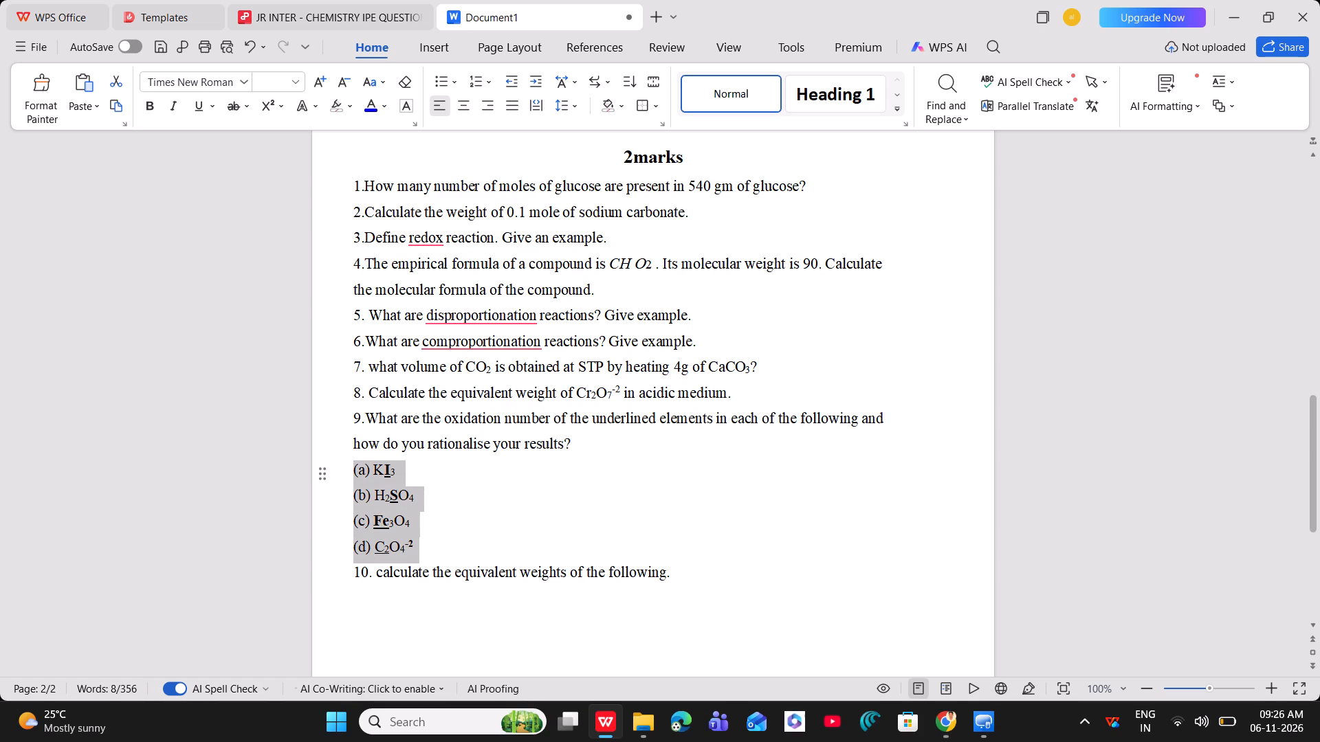
left_click(375, 614)
key("ctrl+v")
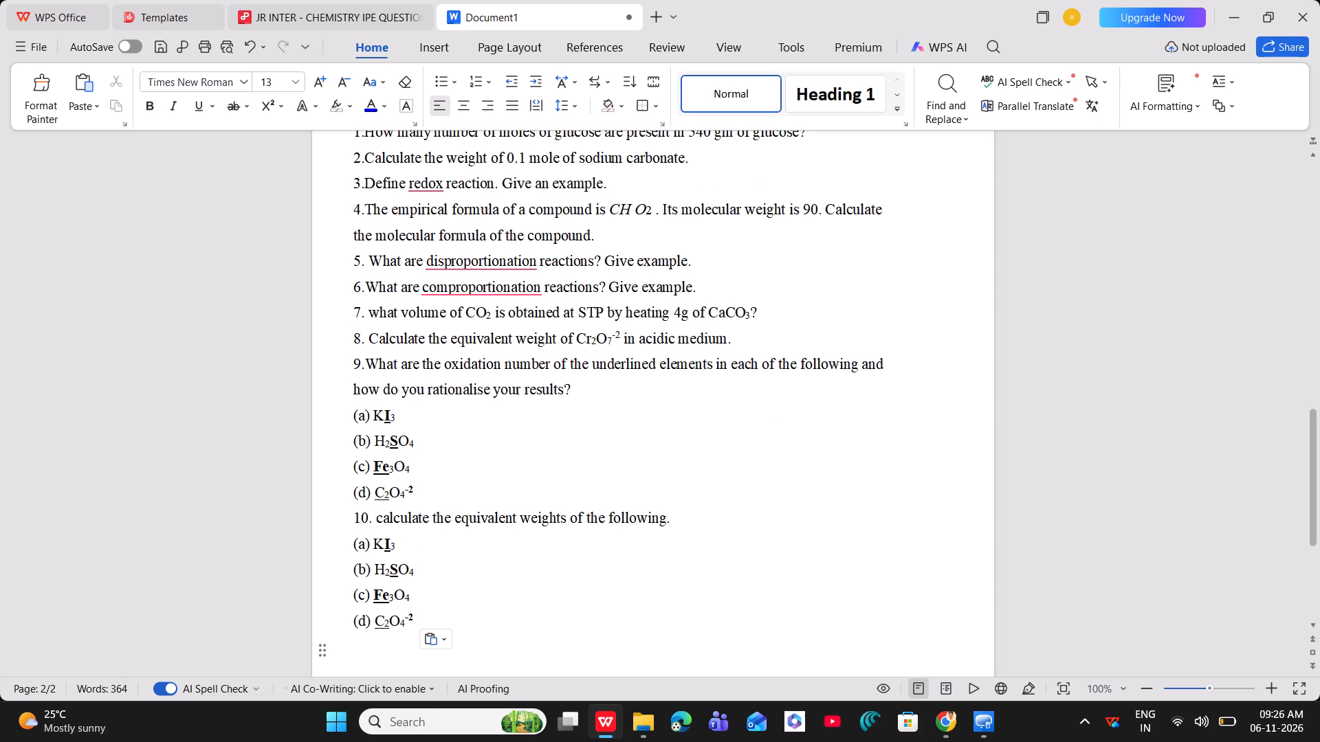
Remove the underline from H₂SO₄ in option (b) of question 10 and make the whole formula bold.
left_click_drag(421, 569, 402, 567)
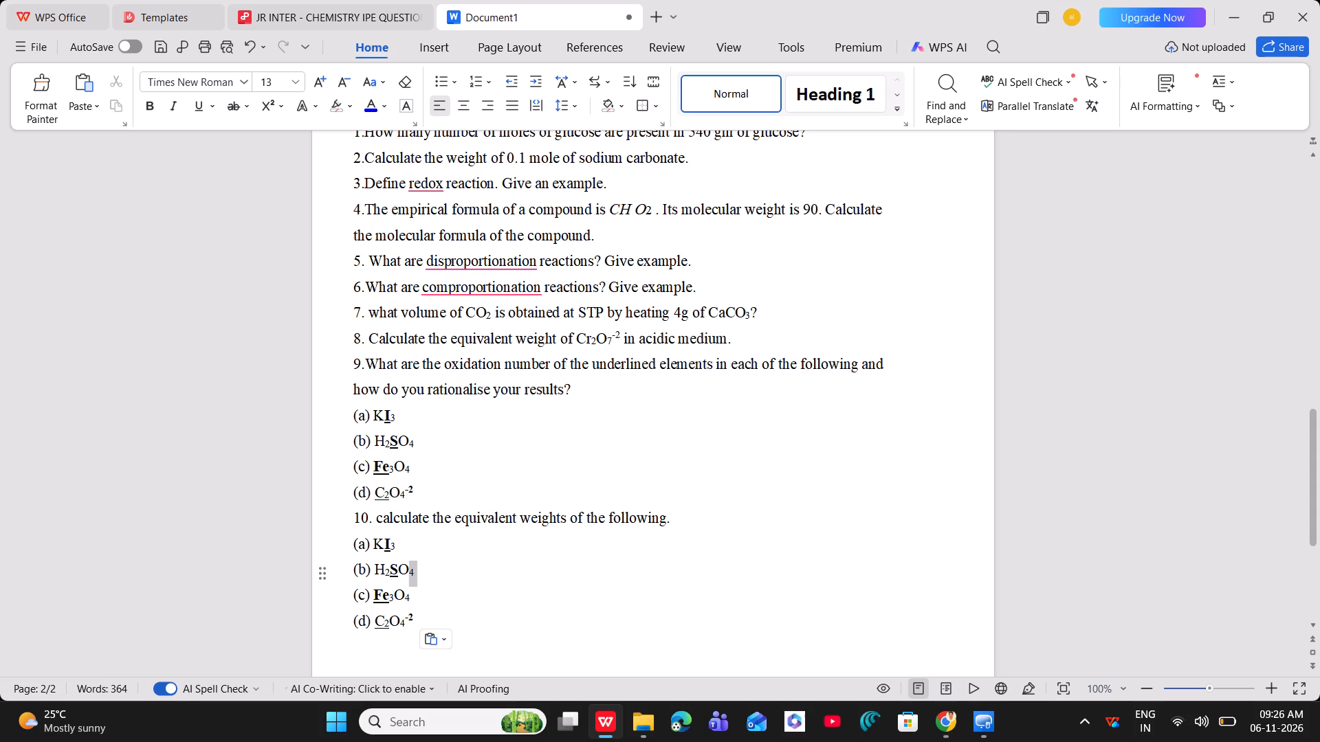
left_click_drag(402, 567, 377, 567)
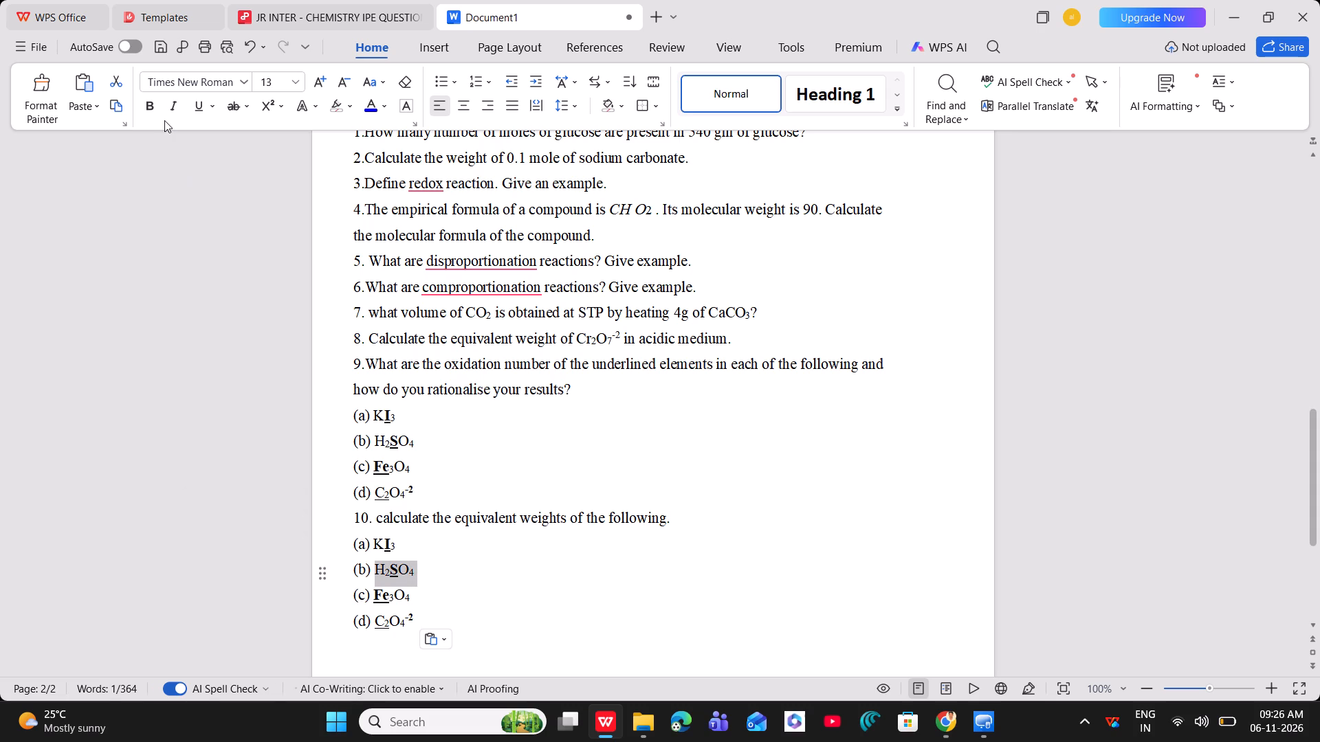
left_click(197, 111)
left_click(197, 111)
left_click(149, 106)
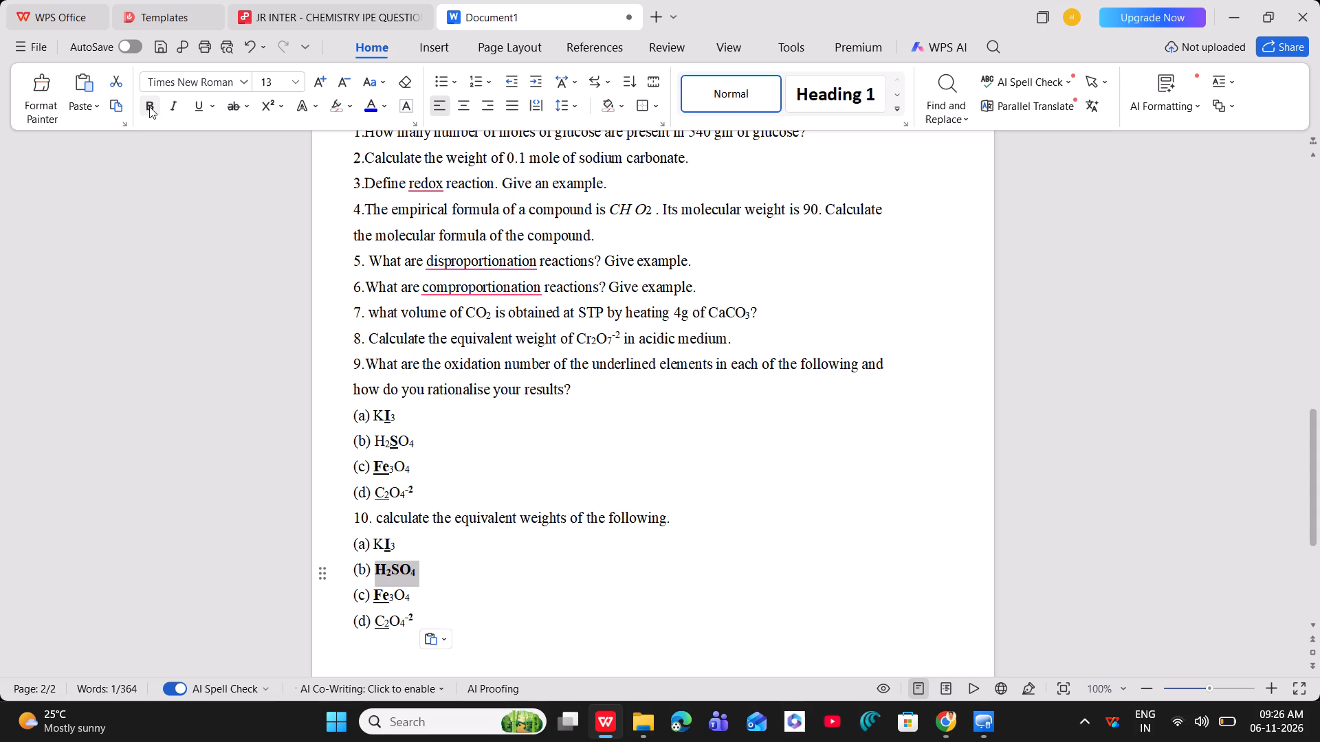
Replace KI₃ in option (a) of question 10 with NaOH.
left_click(401, 548)
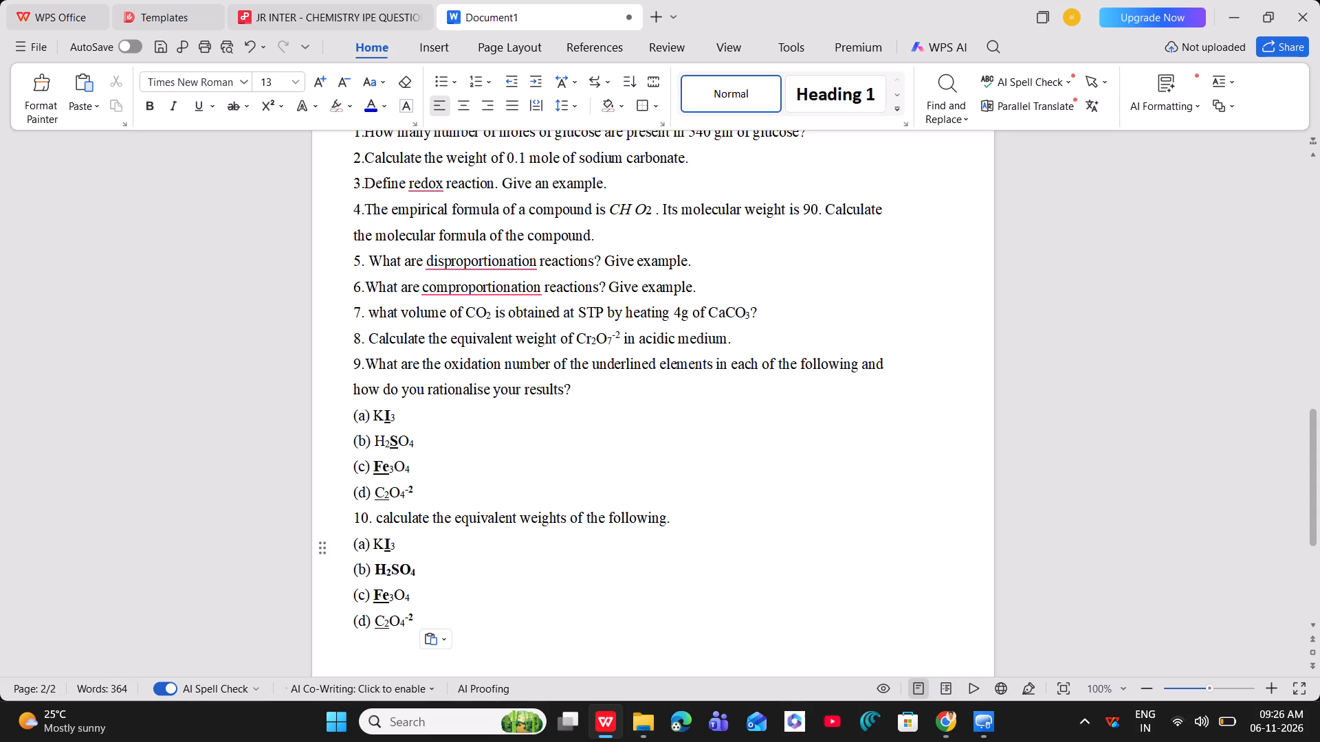
key("BackSpace")
key("BackSpace")
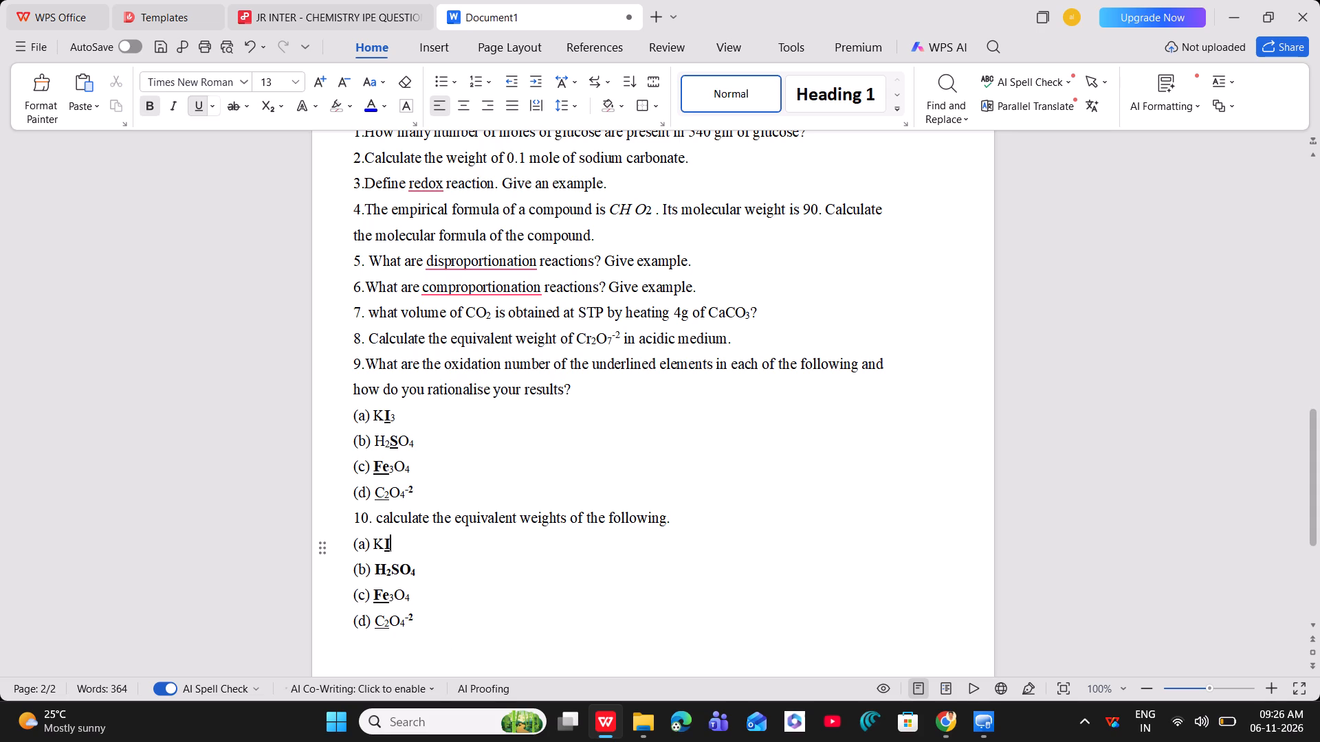
key("BackSpace")
key("BackSpace")
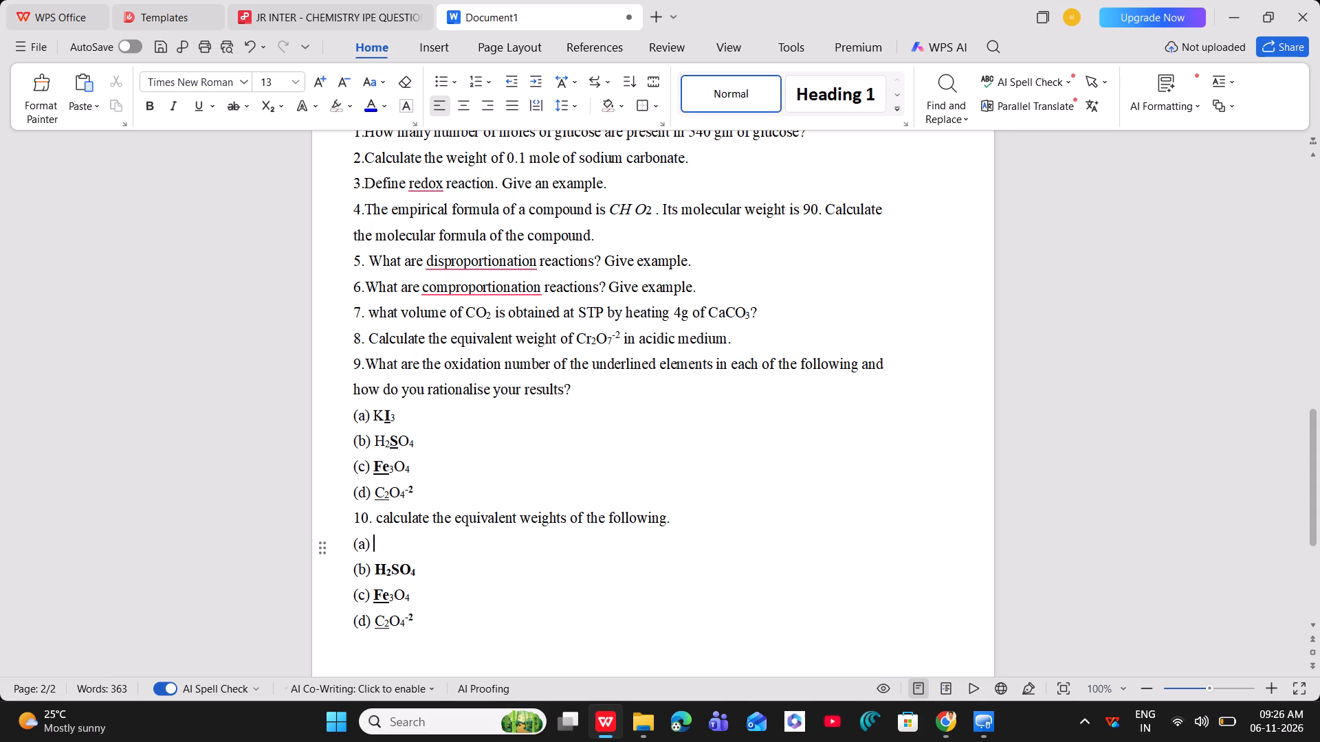
key("n")
key("a")
Make NaOH in option (a) of question 10 bold.
left_click_drag(413, 545, 379, 544)
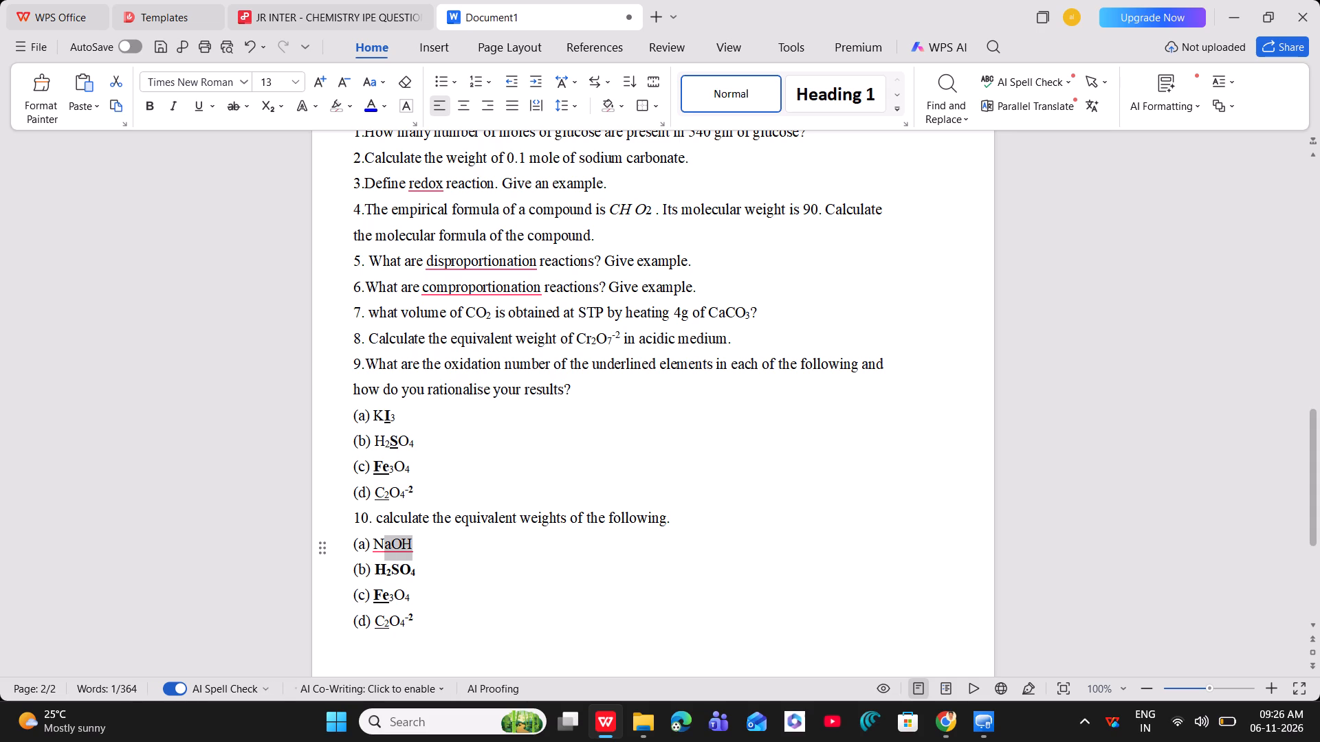
left_click_drag(379, 544, 374, 543)
left_click(148, 106)
Replace Fe₃O₄ in option (c) of question 10 with Na₂, keeping the 2 as a subscript.
left_click(420, 594)
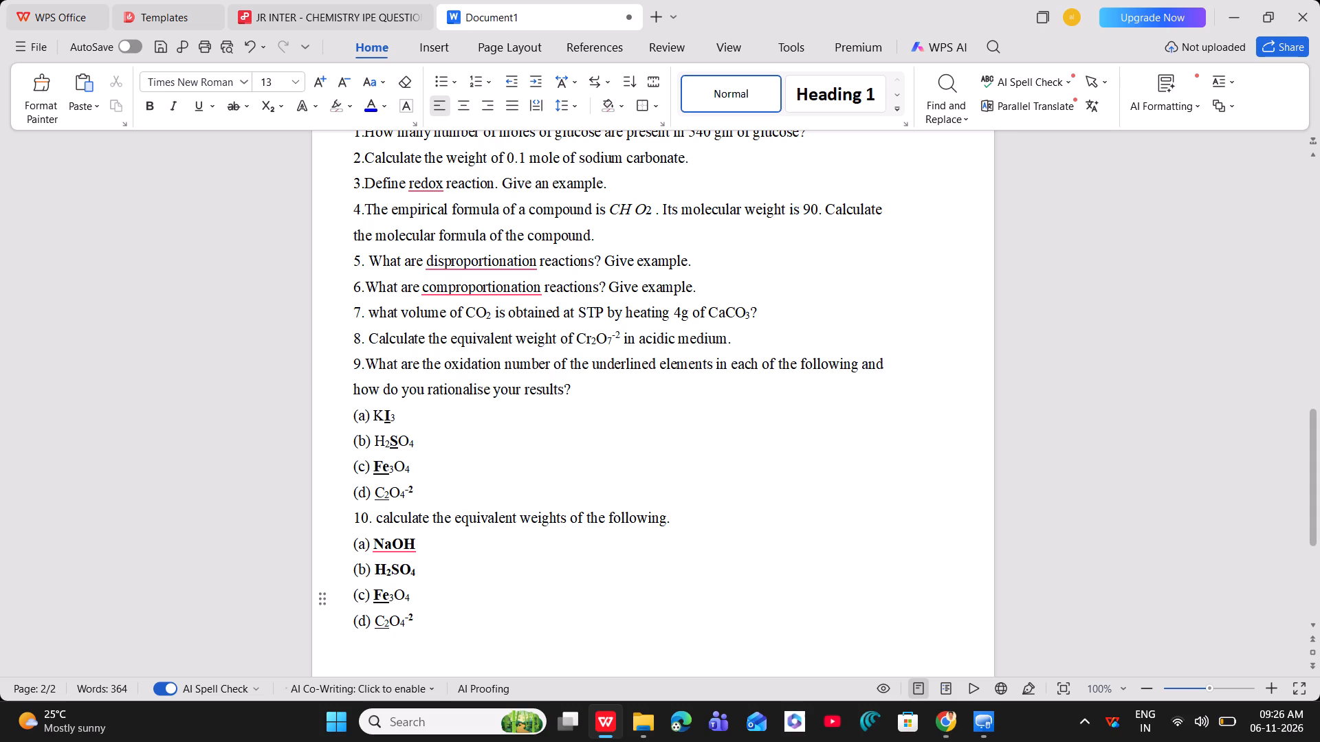
key("BackSpace")
key("BackSpace")
key("BackSpace")
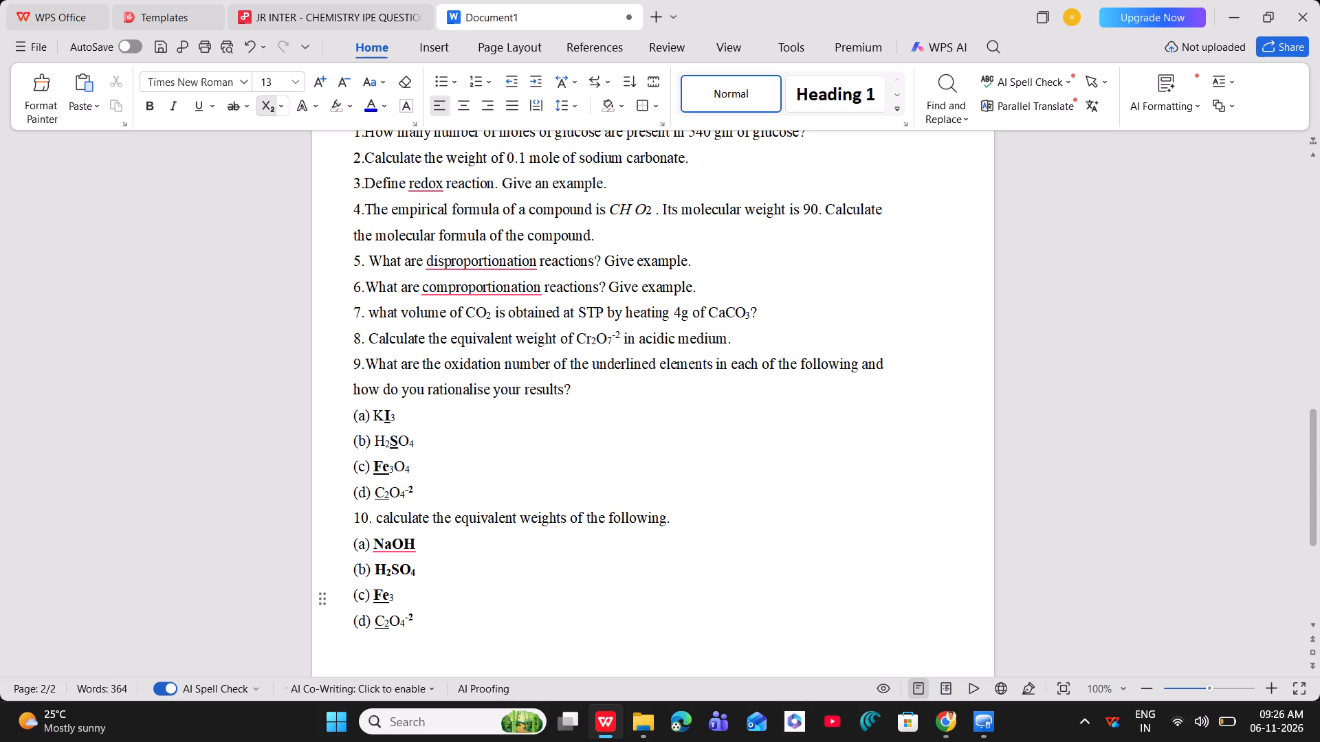
key("2")
key("Left")
key("Left")
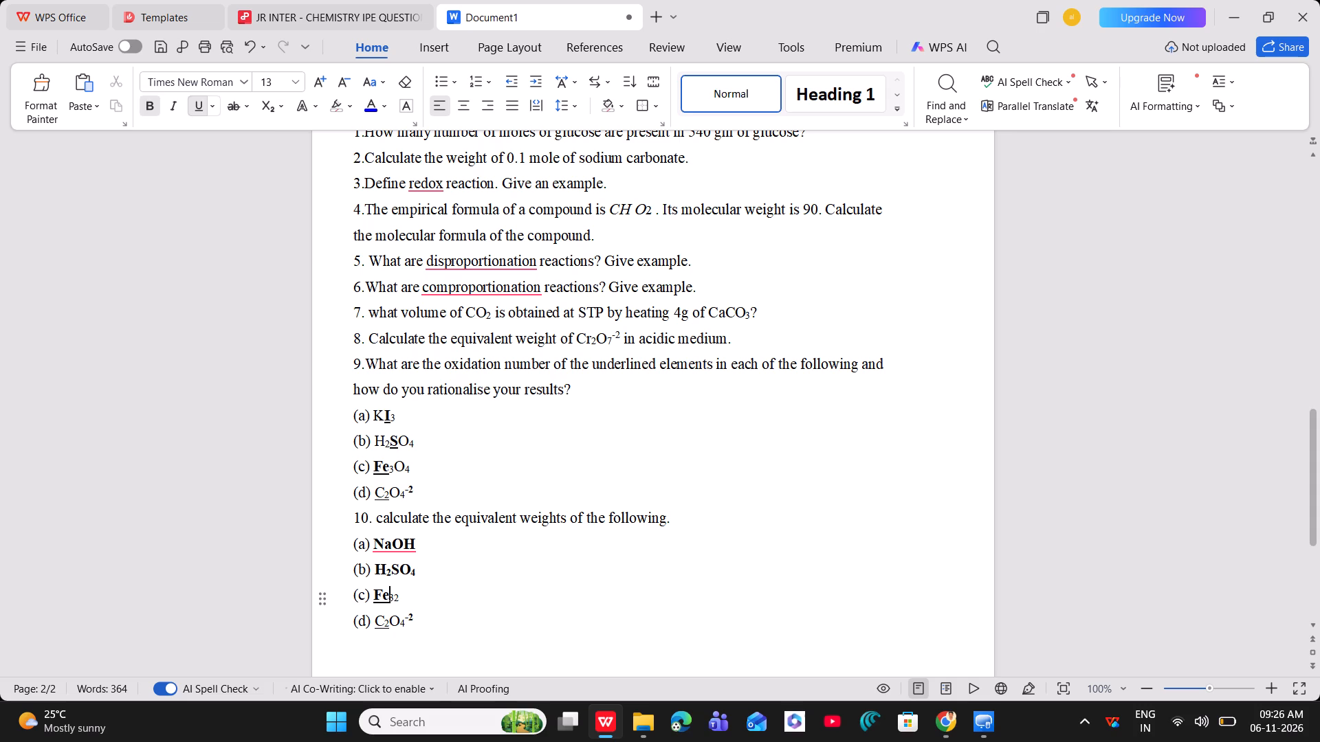
key("BackSpace")
key("n")
key("a")
key("Left")
key("Left")
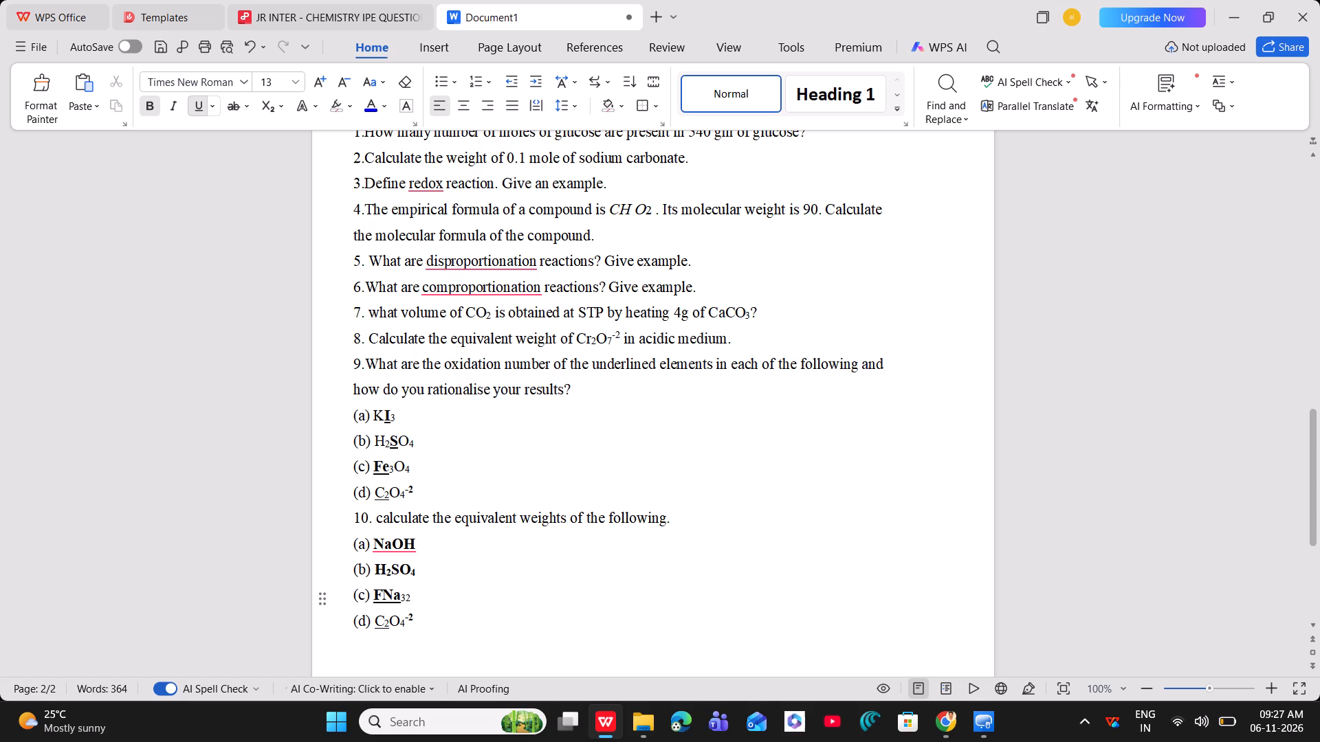
key("BackSpace")
key("Right")
key("Right")
key("Right")
key("BackSpace")
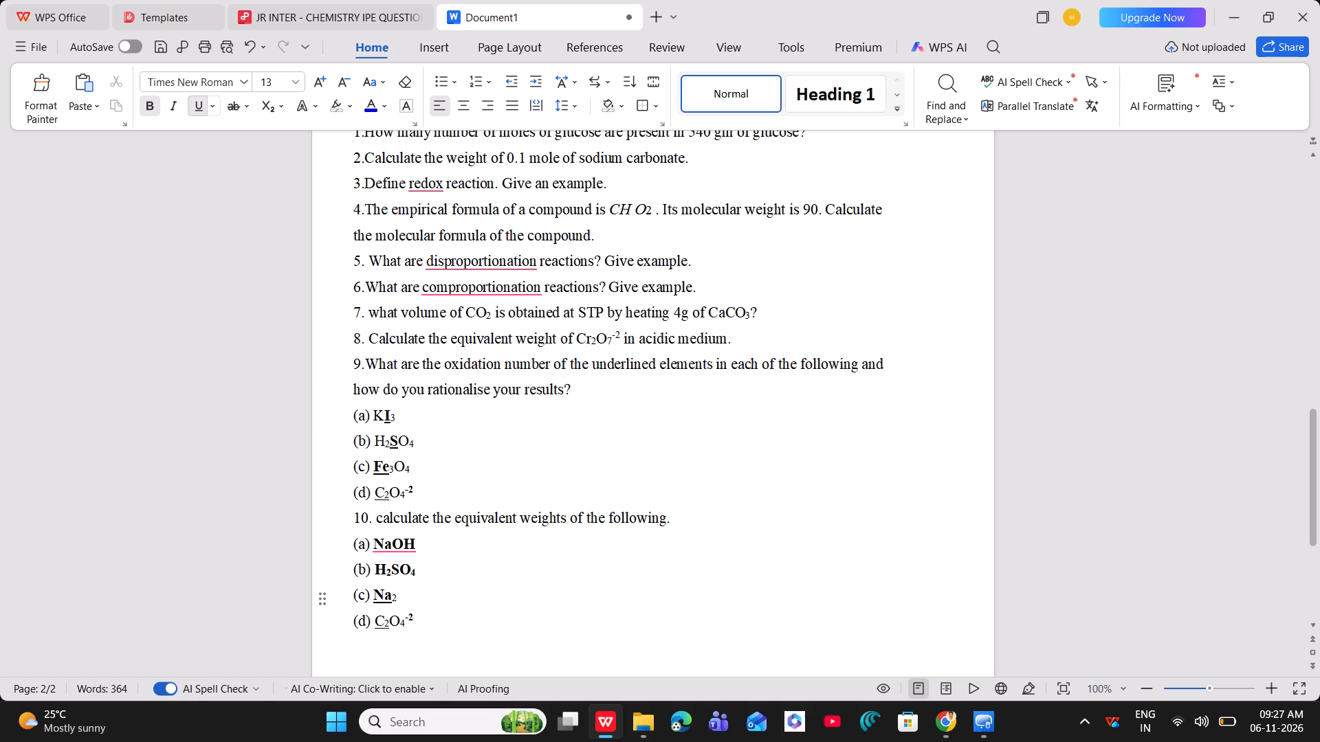
Add CO3 after Na₂ in option (c) of question 10.
key("Right")
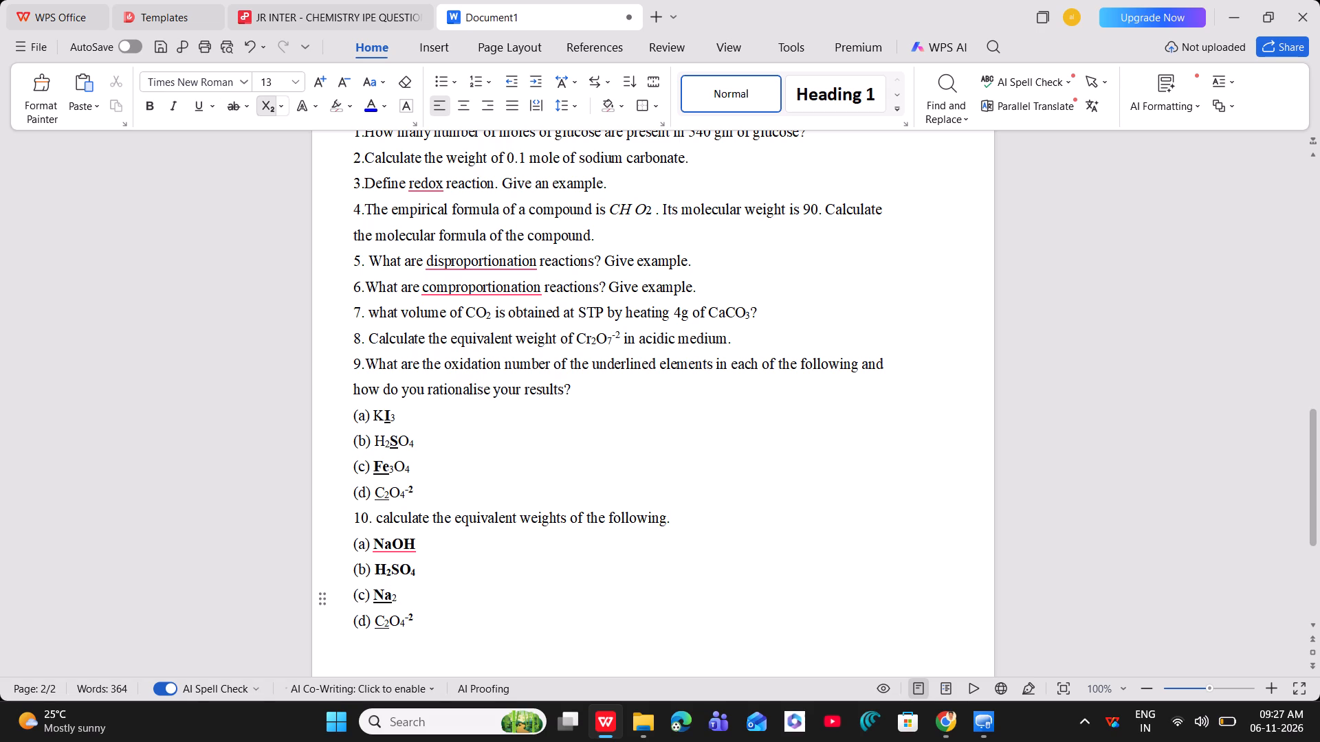
key("c")
key("o")
key("3")
Set CO in option (c) of question 10 to normal baseline text and keep its 3 as a subscript.
key("shift+Left")
key("shift+Left")
key("shift+Left")
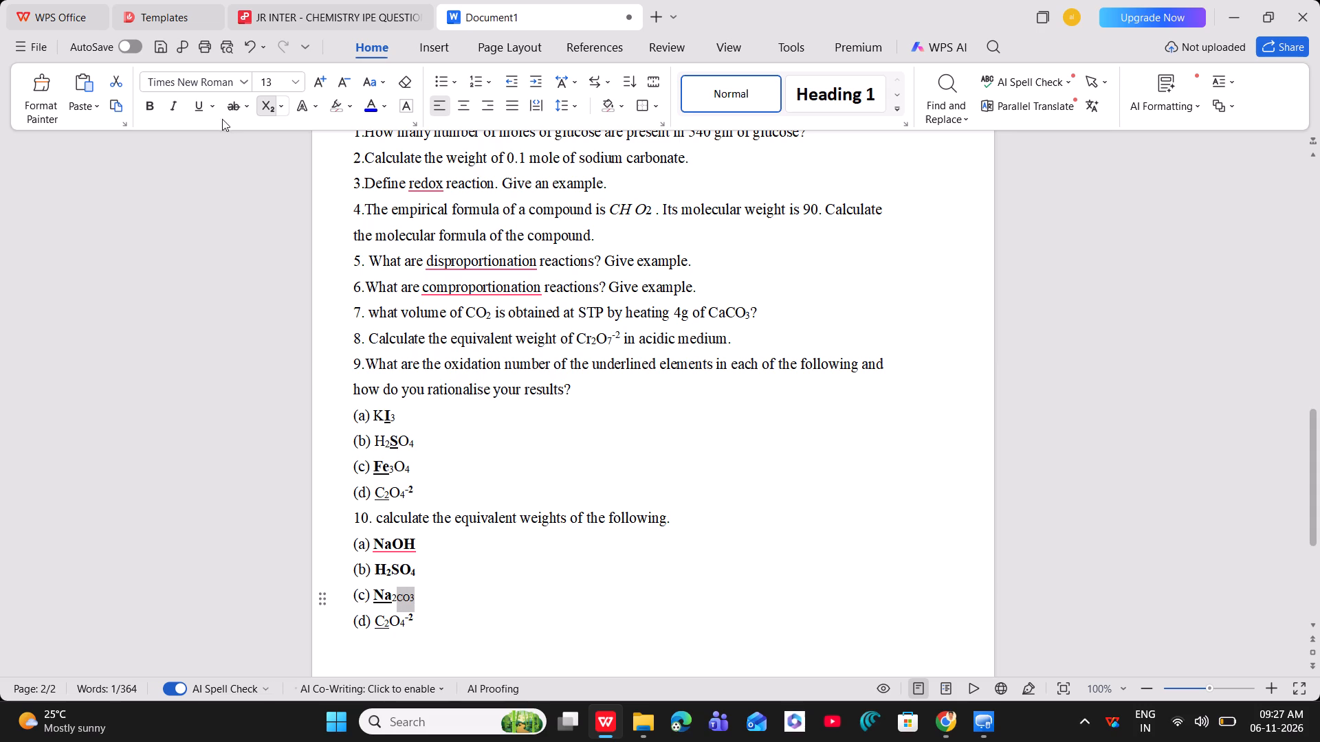
left_click(264, 106)
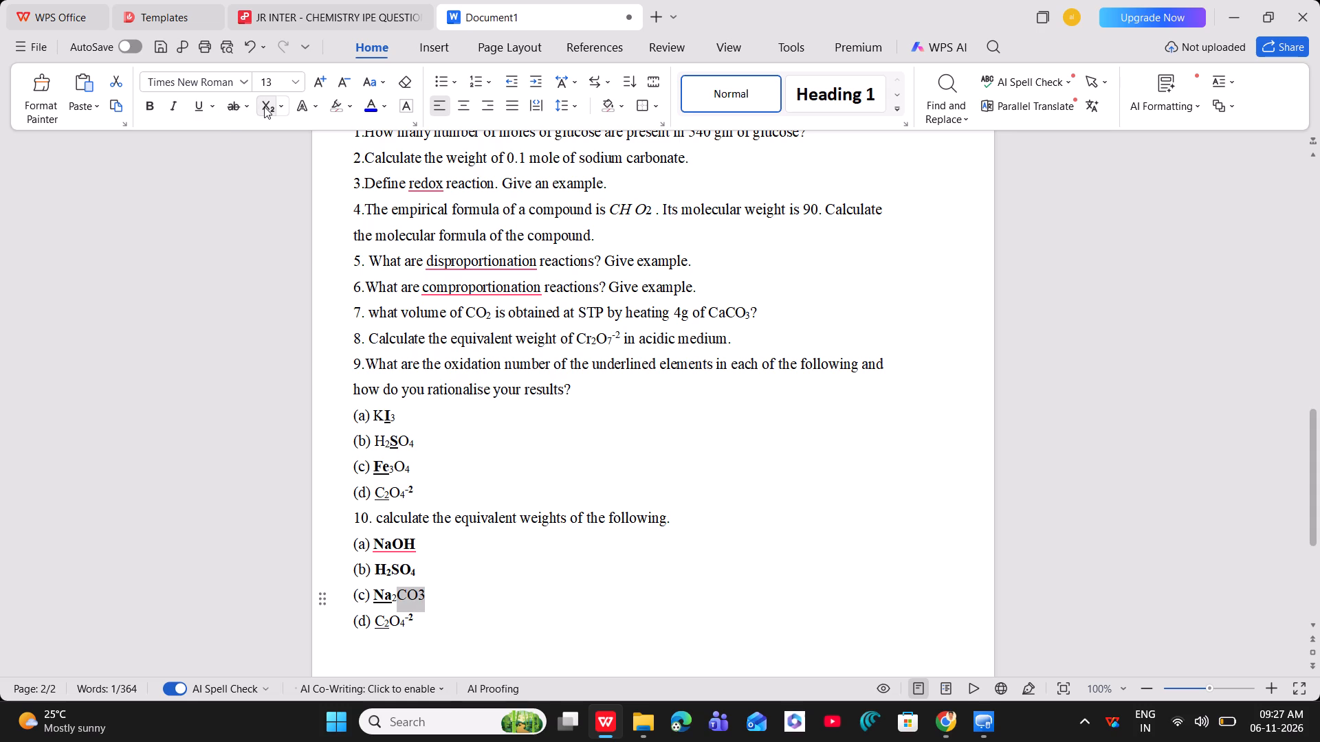
left_click(432, 592)
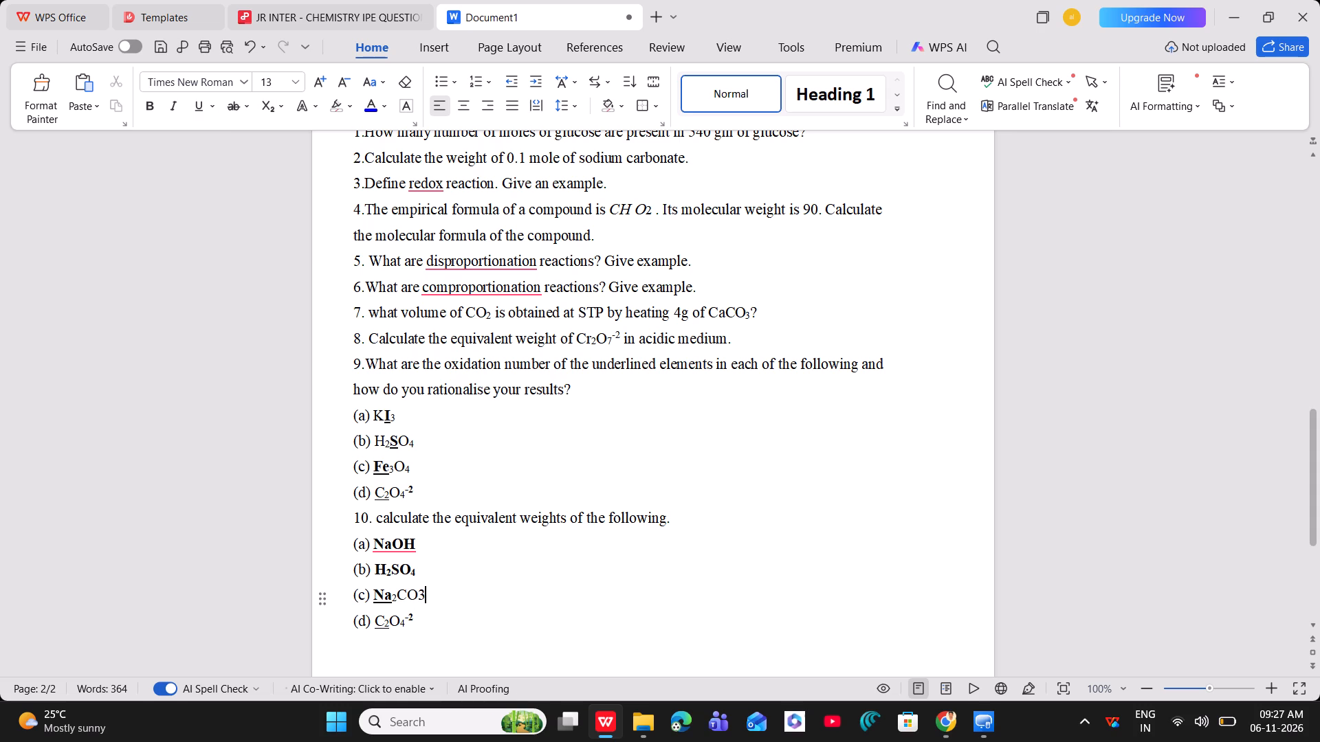
key("shift+Left")
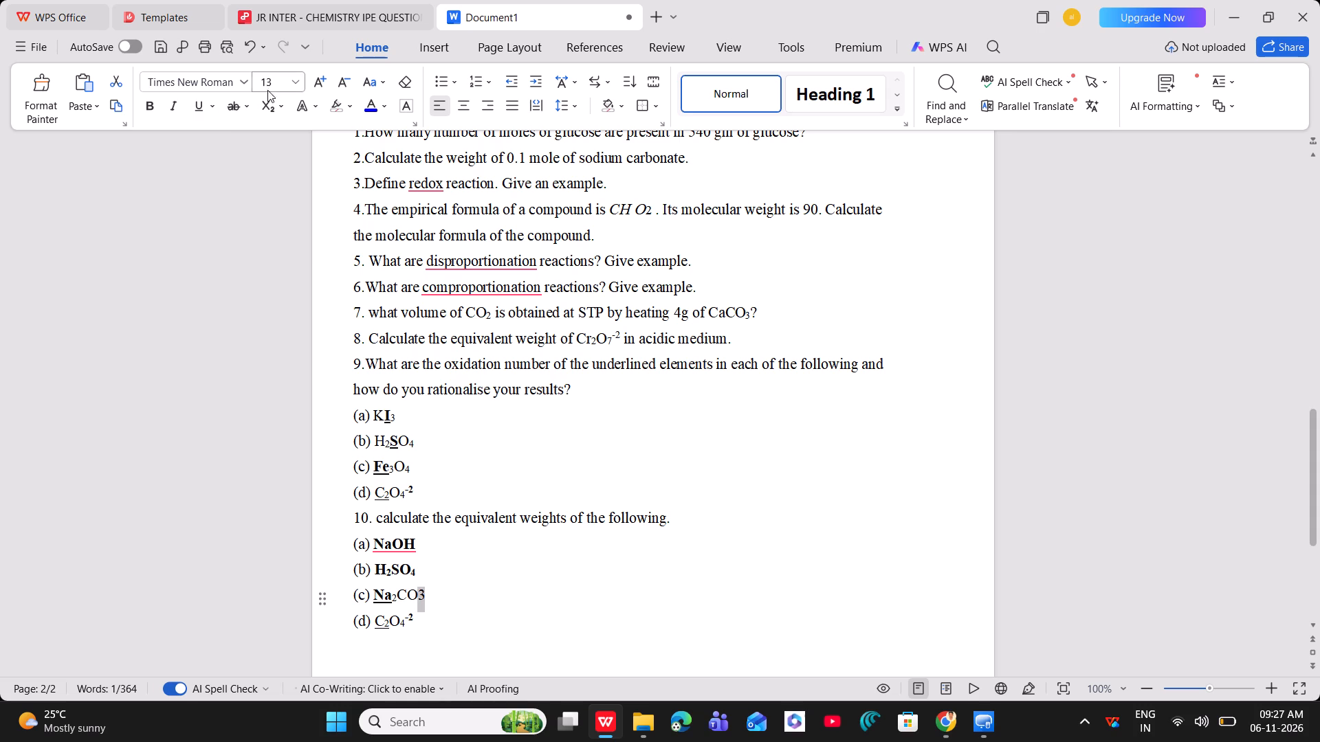
left_click(267, 116)
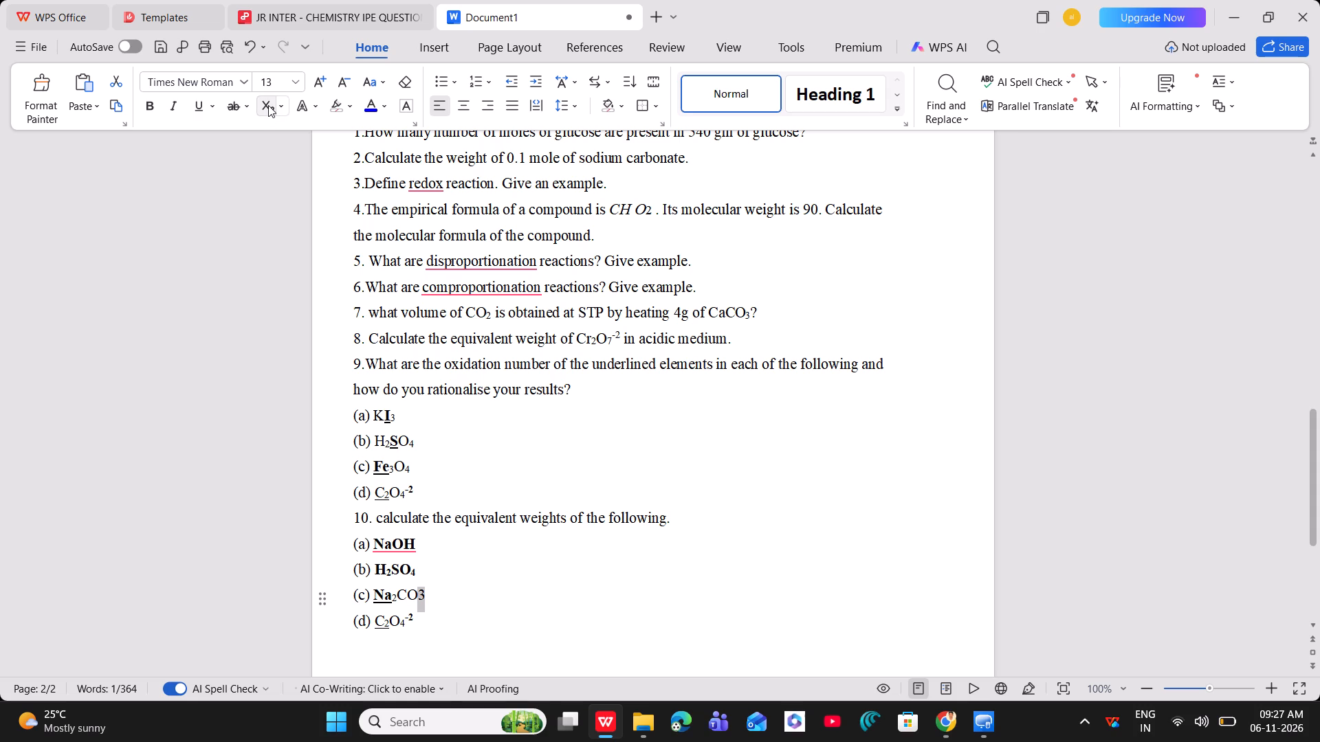
left_click(268, 105)
left_click_drag(431, 593, 430, 593)
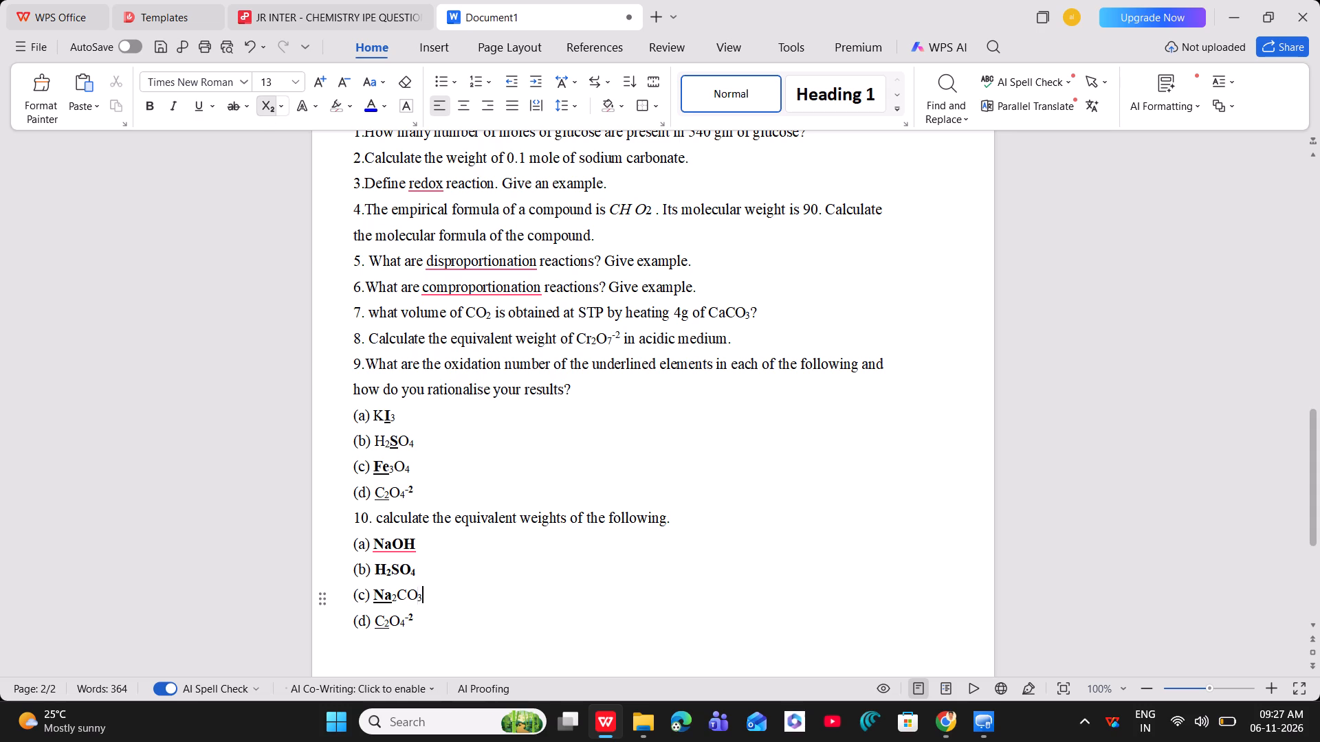
Make the whole formula Na₂CO₃ in option (c) of question 10 bold and remove its underline.
left_click_drag(430, 593, 372, 587)
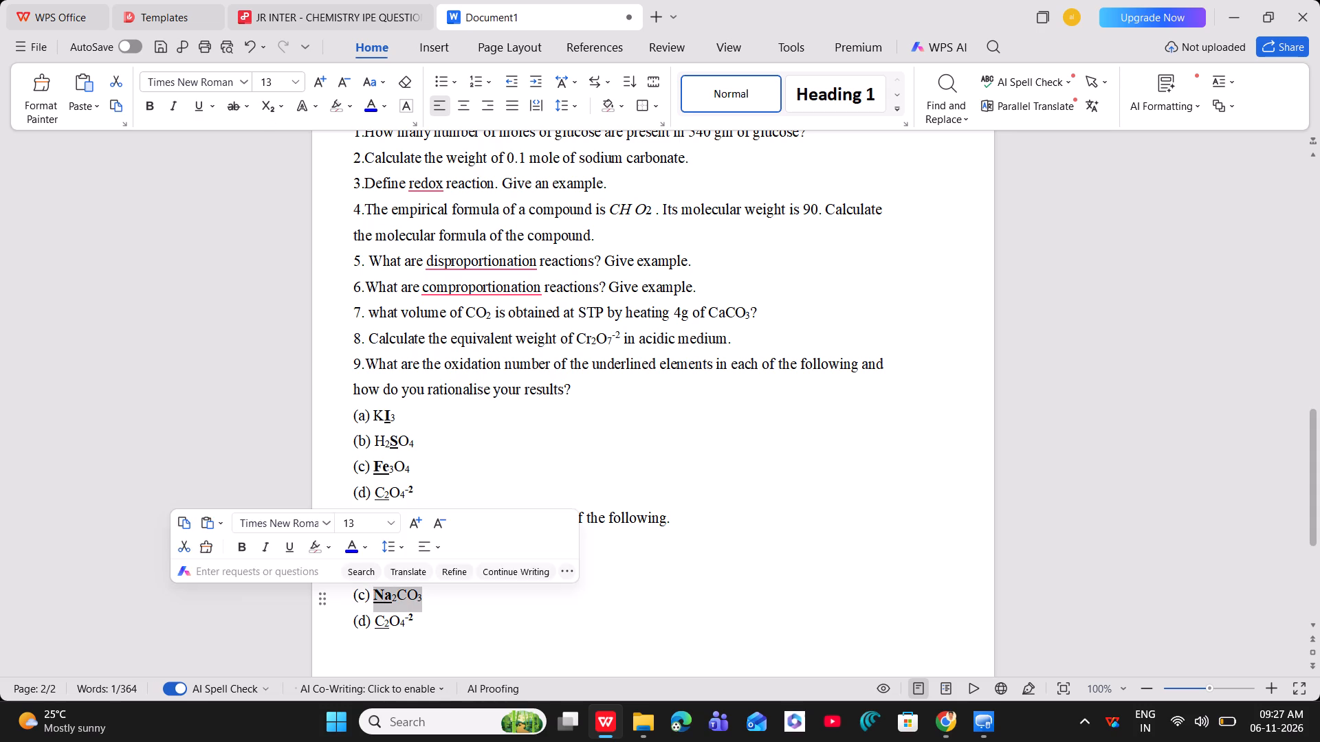
left_click(151, 102)
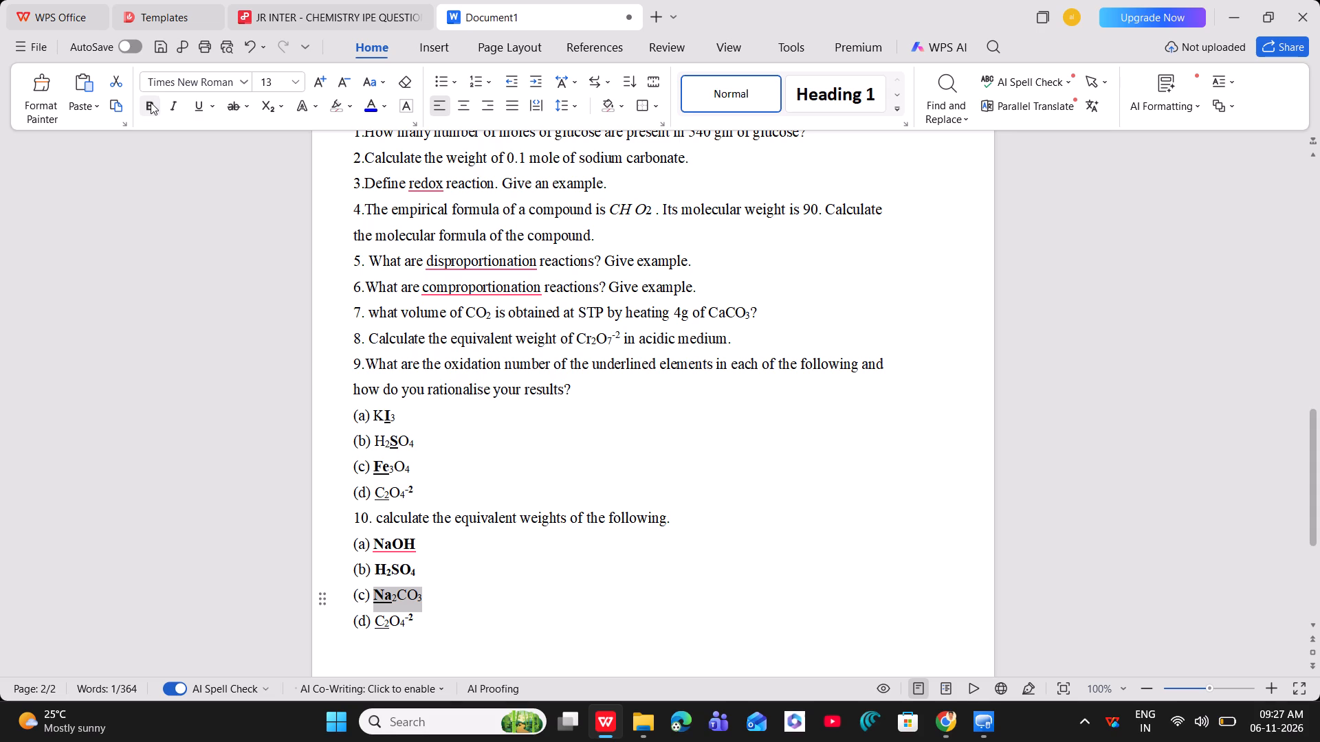
left_click(151, 102)
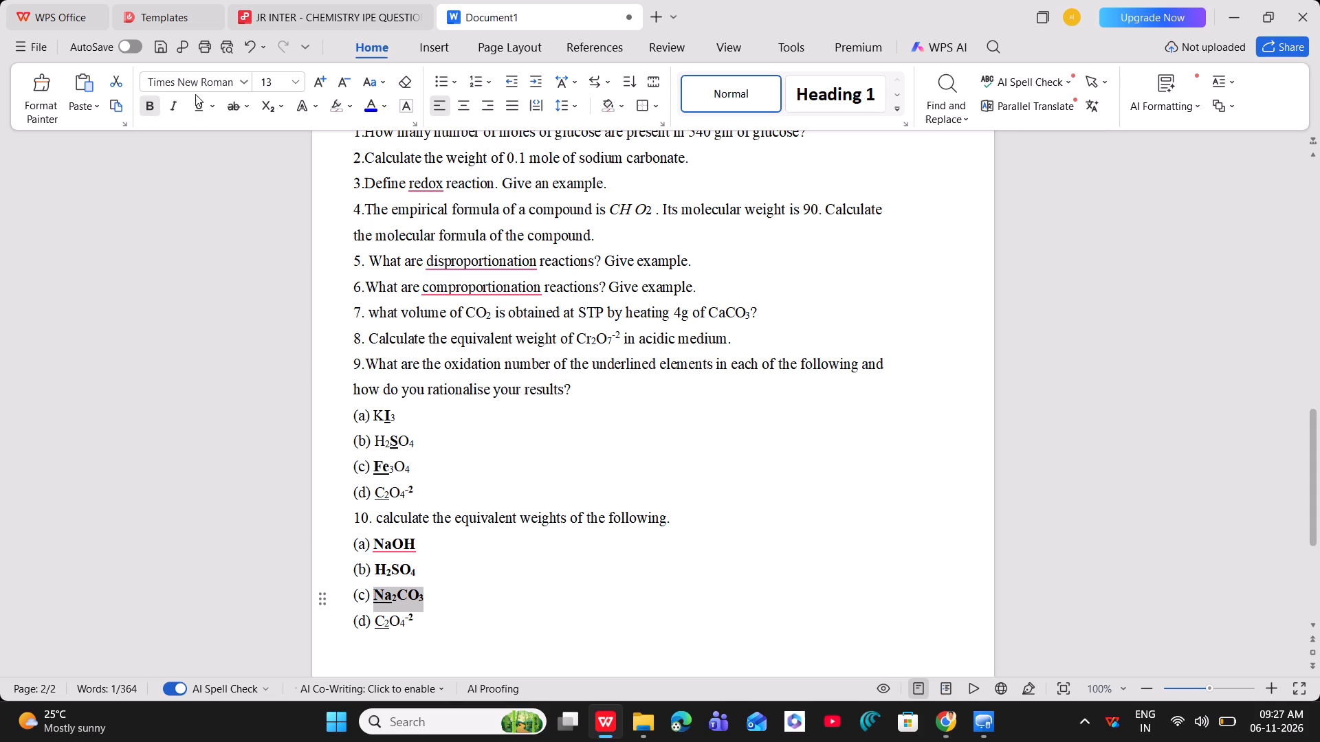
left_click(194, 105)
left_click(481, 575)
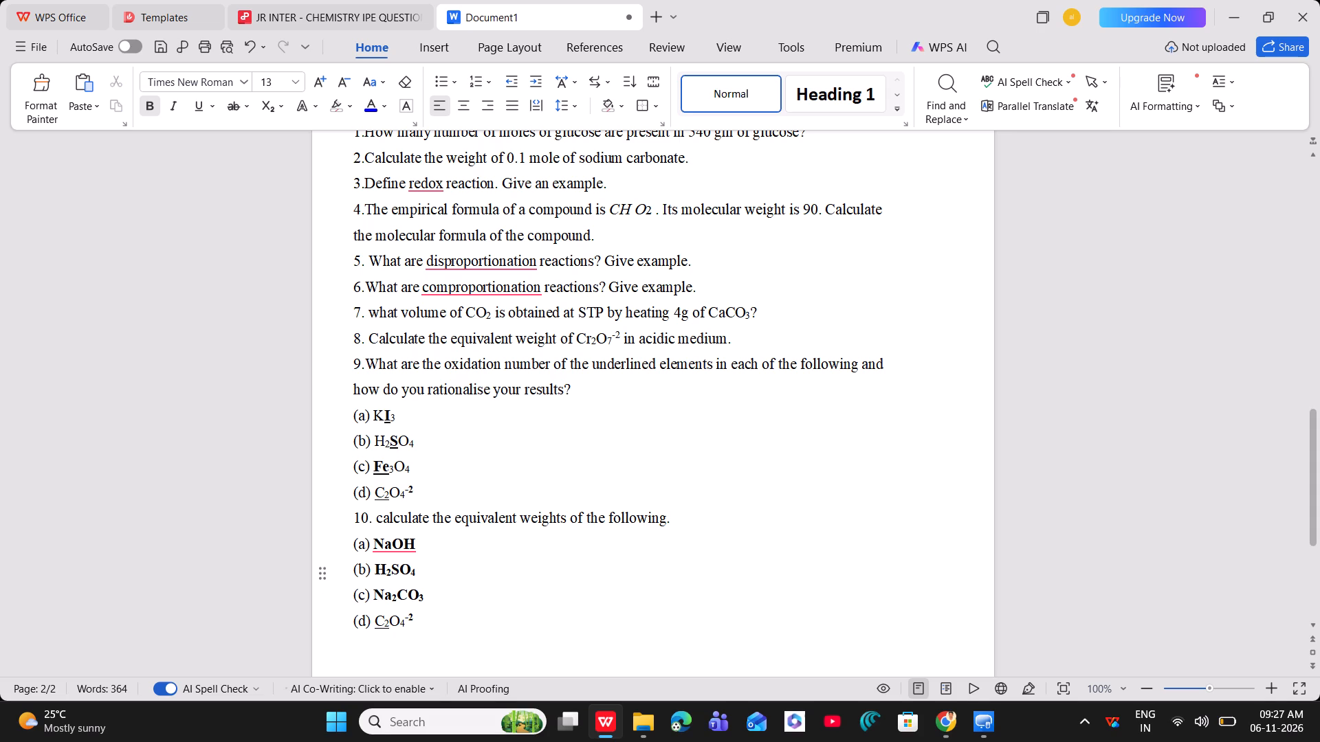
In option (d) of question 10, replace C with K and O with Cr, keeping the subscript 2 after K.
left_click(427, 620)
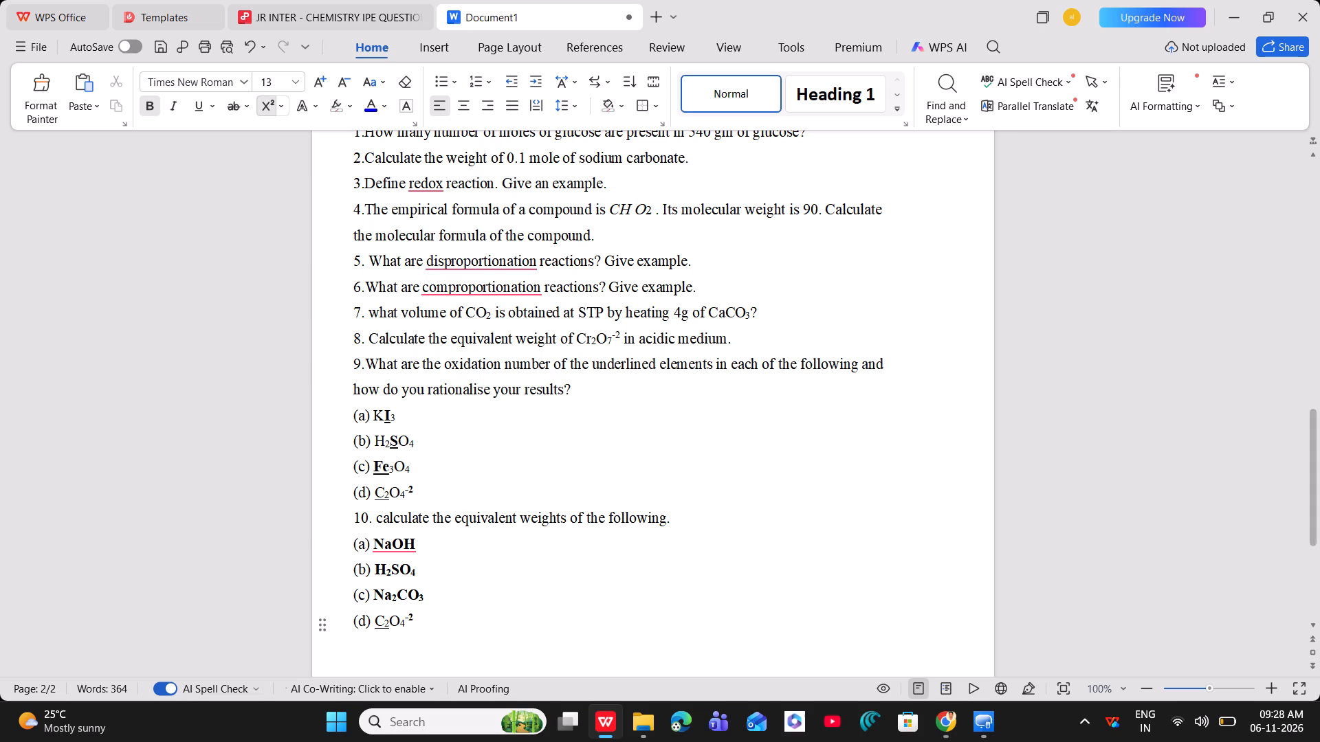
left_click(382, 620)
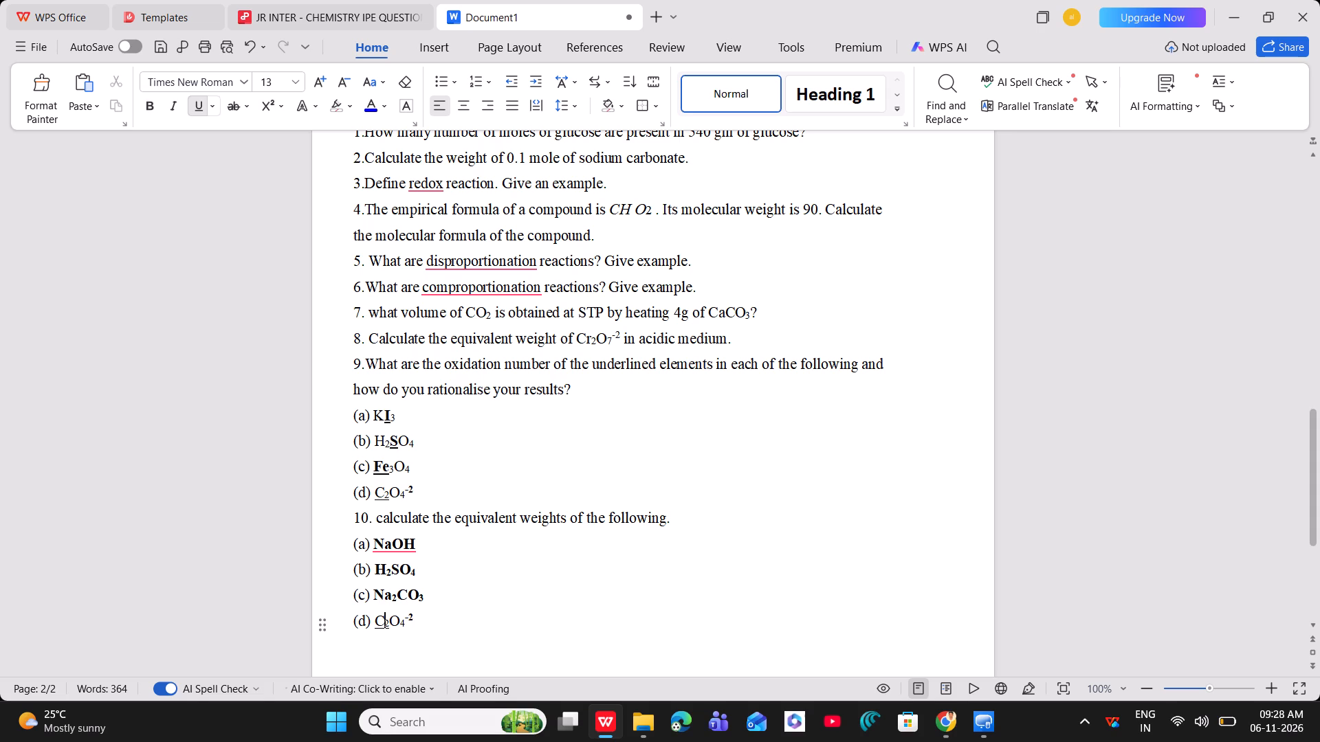
key("k")
key("Left")
key("BackSpace")
key("Right")
key("Right")
key("Right")
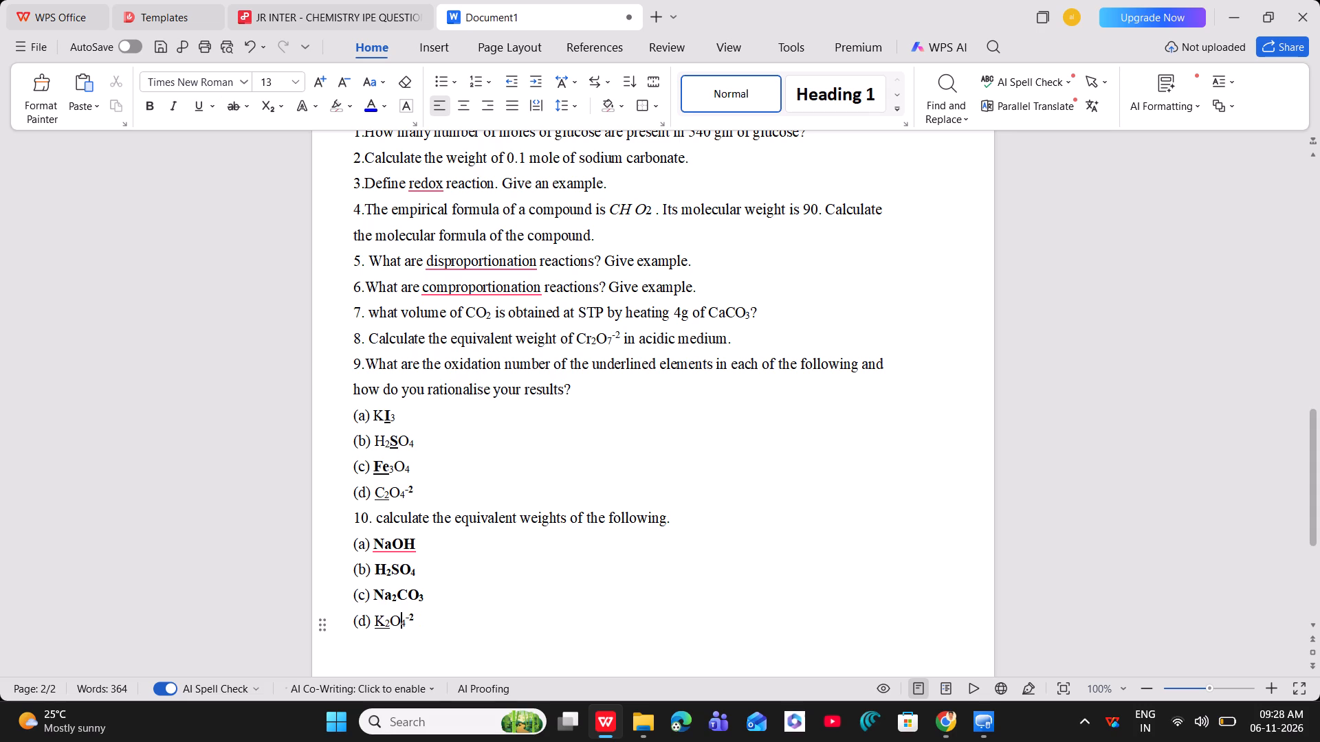
key("c")
key("Left")
key("Left")
key("BackSpace")
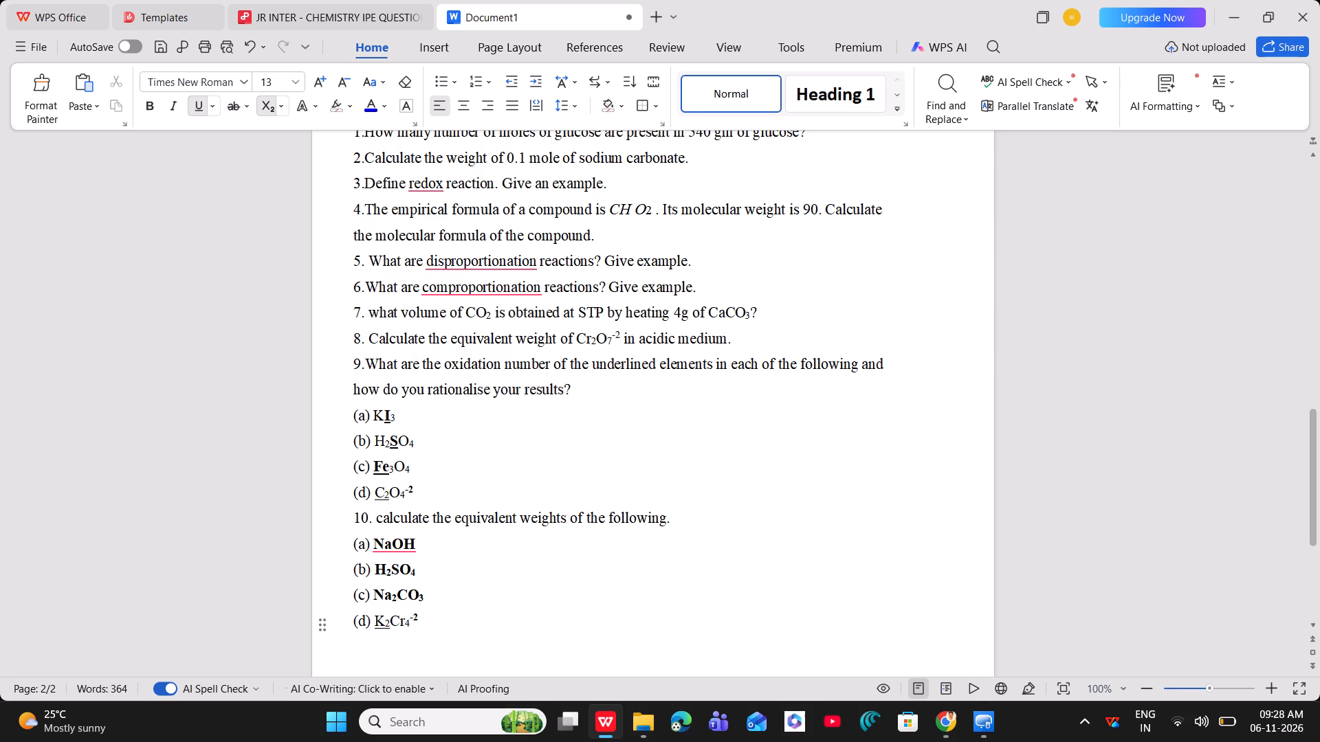
In option (d) of question 10, replace the subscript 4 after Cr with a subscript 2 and add O7.
key("Right")
key("Right")
key("Right")
key("2")
key("Left")
key("BackSpace")
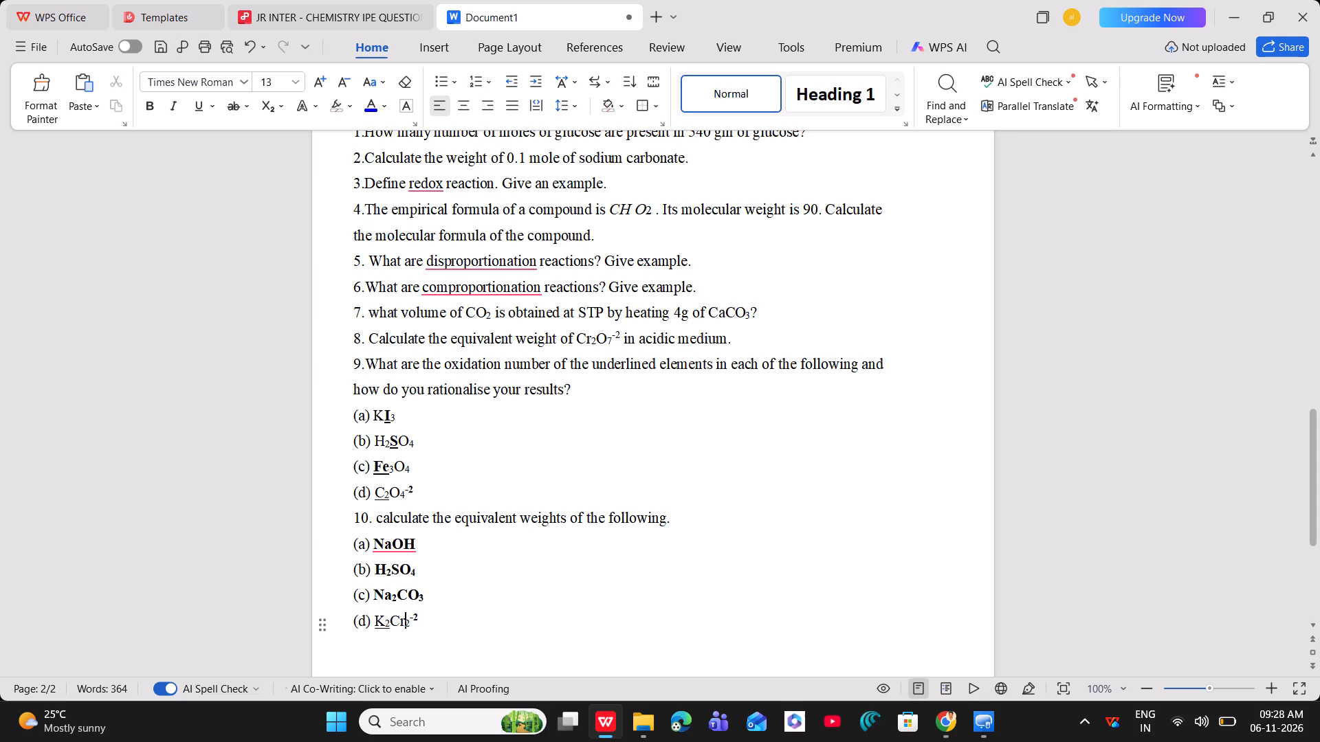
key("Right")
key("o")
key("7")
Set the O after Cr₂ in option (d) of question 10 to normal baseline text and keep the 7 as a subscript.
key("shift+Left")
key("shift+Left")
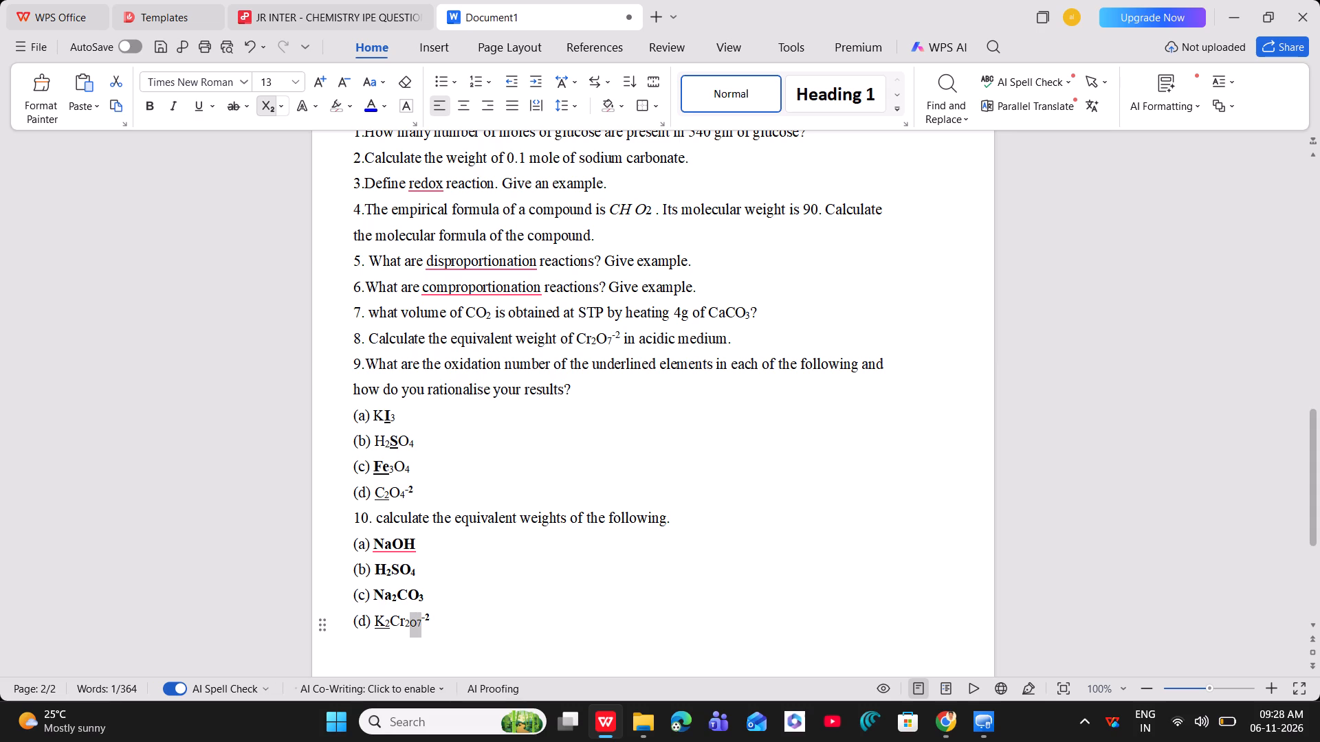
left_click(267, 103)
key("Right")
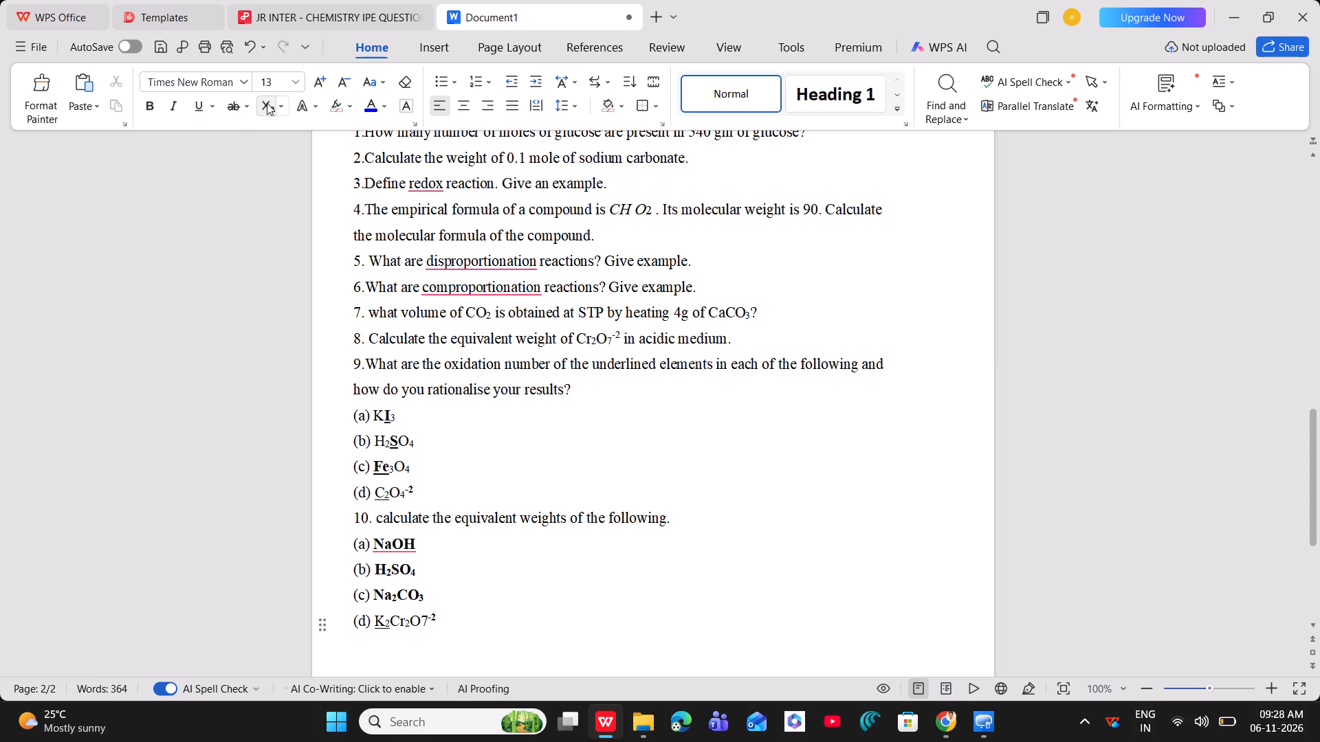
key("shift+Left")
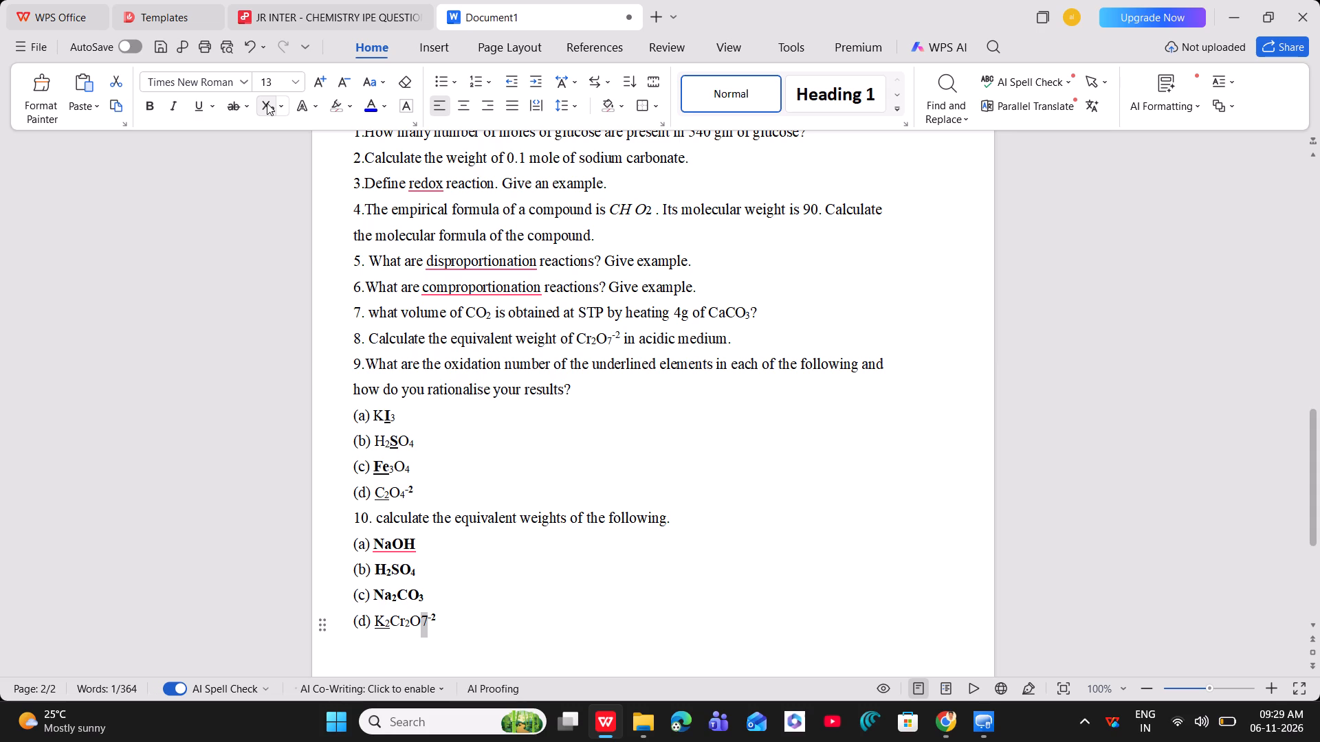
left_click(267, 103)
Delete the superscript -2 at the end of option (d) of question 10.
left_click(443, 617)
key("BackSpace")
key("BackSpace")
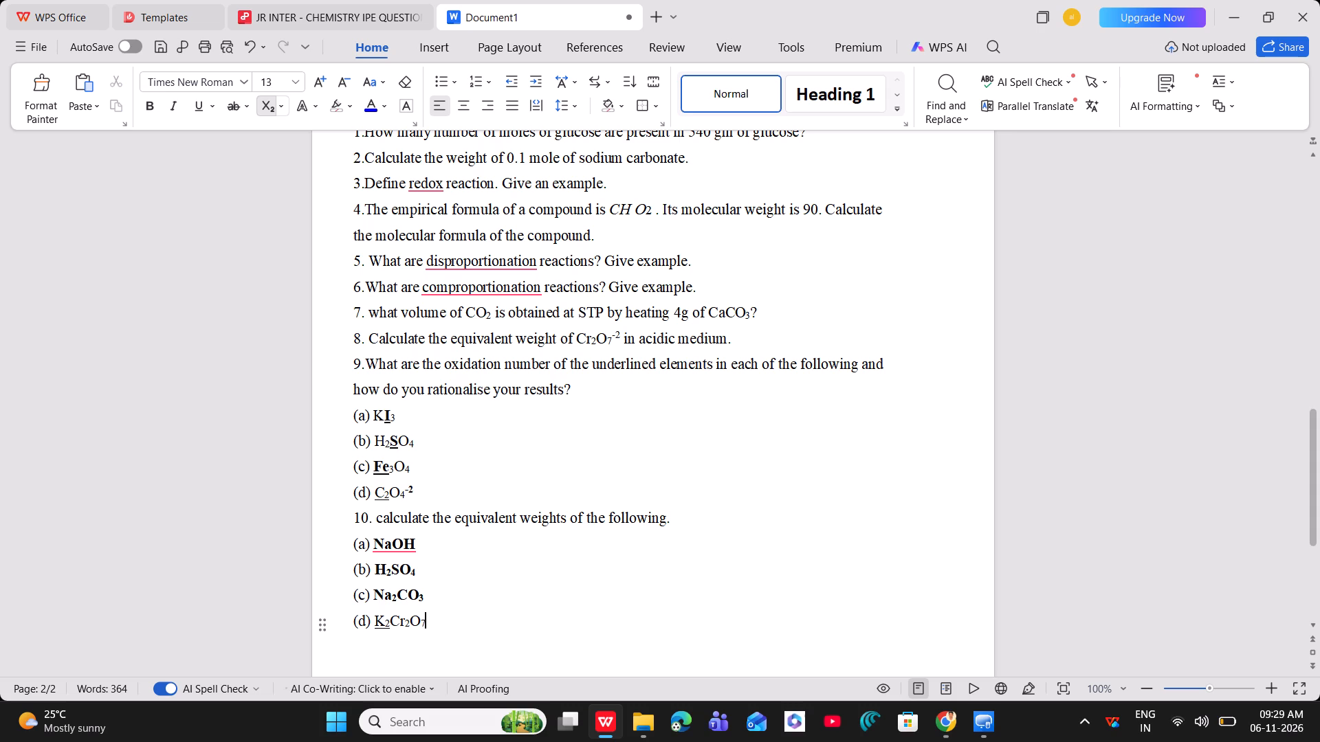
Remove the underline from the whole formula K₂Cr₂O₇ in option (d) of question 10.
left_click_drag(443, 617, 377, 614)
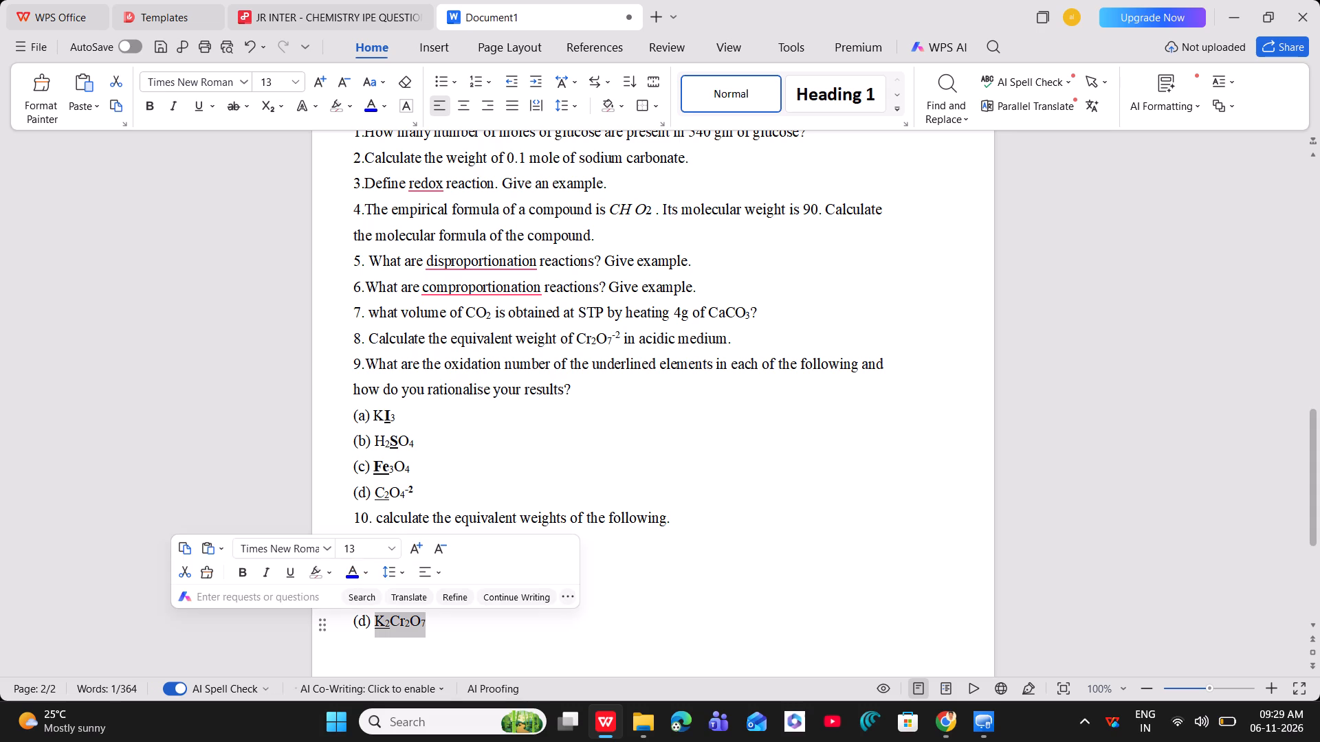
left_click(195, 100)
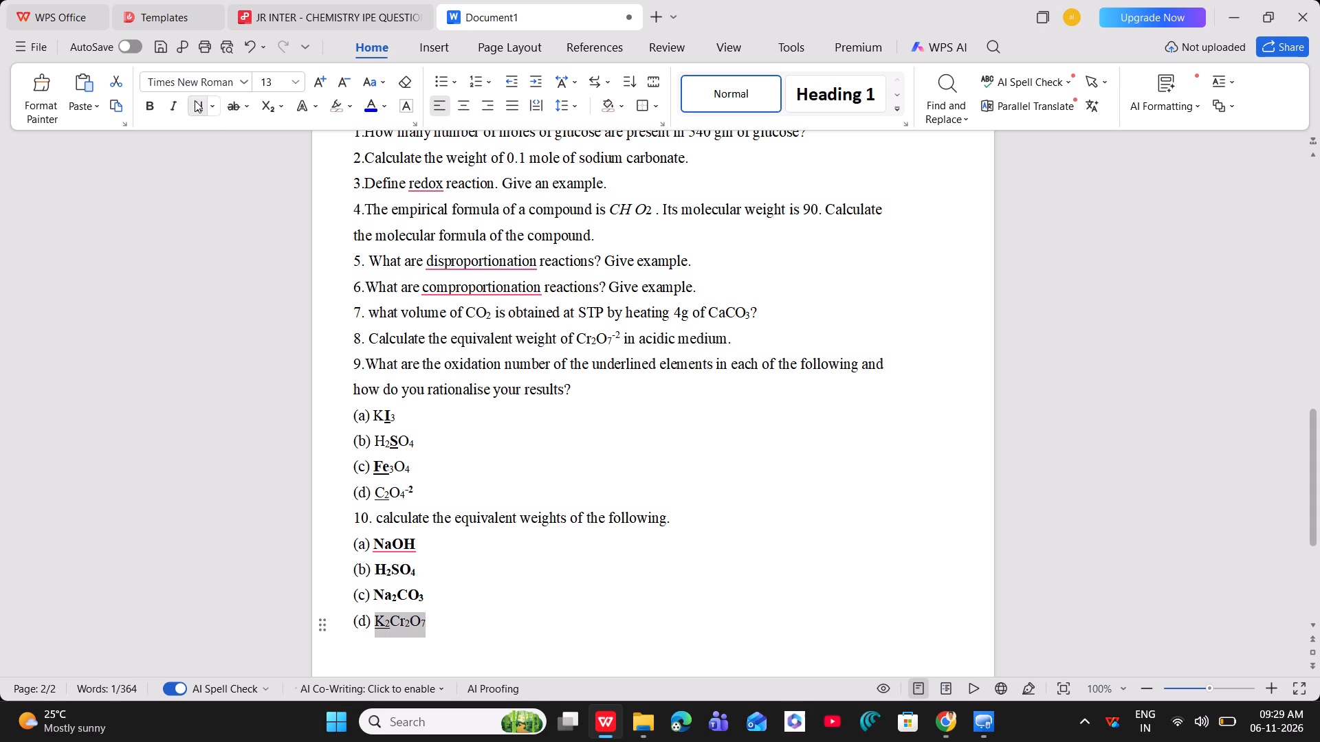
left_click(195, 100)
left_click(195, 100)
left_click(608, 657)
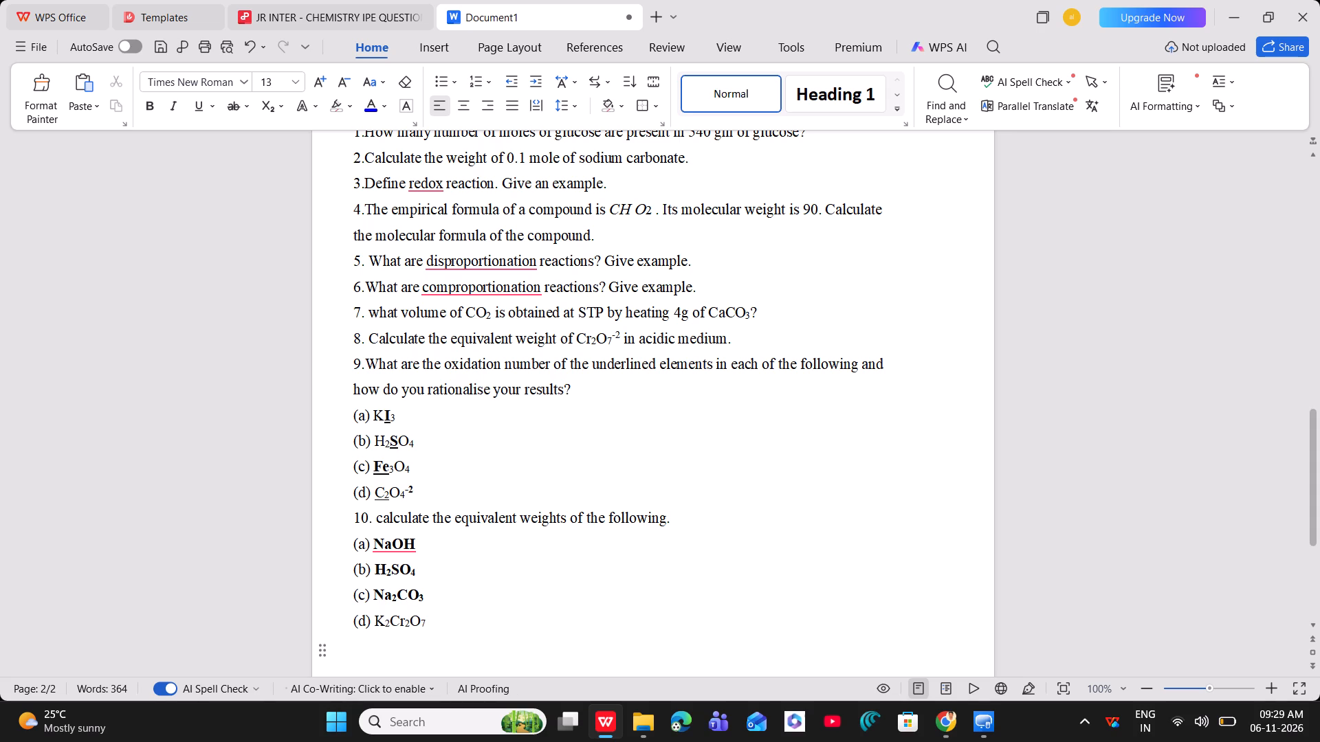
Dismiss the battery alert and review the question paper's 8-marks, 4-marks and 2-marks sections.
scroll(672, 534, "up", 12)
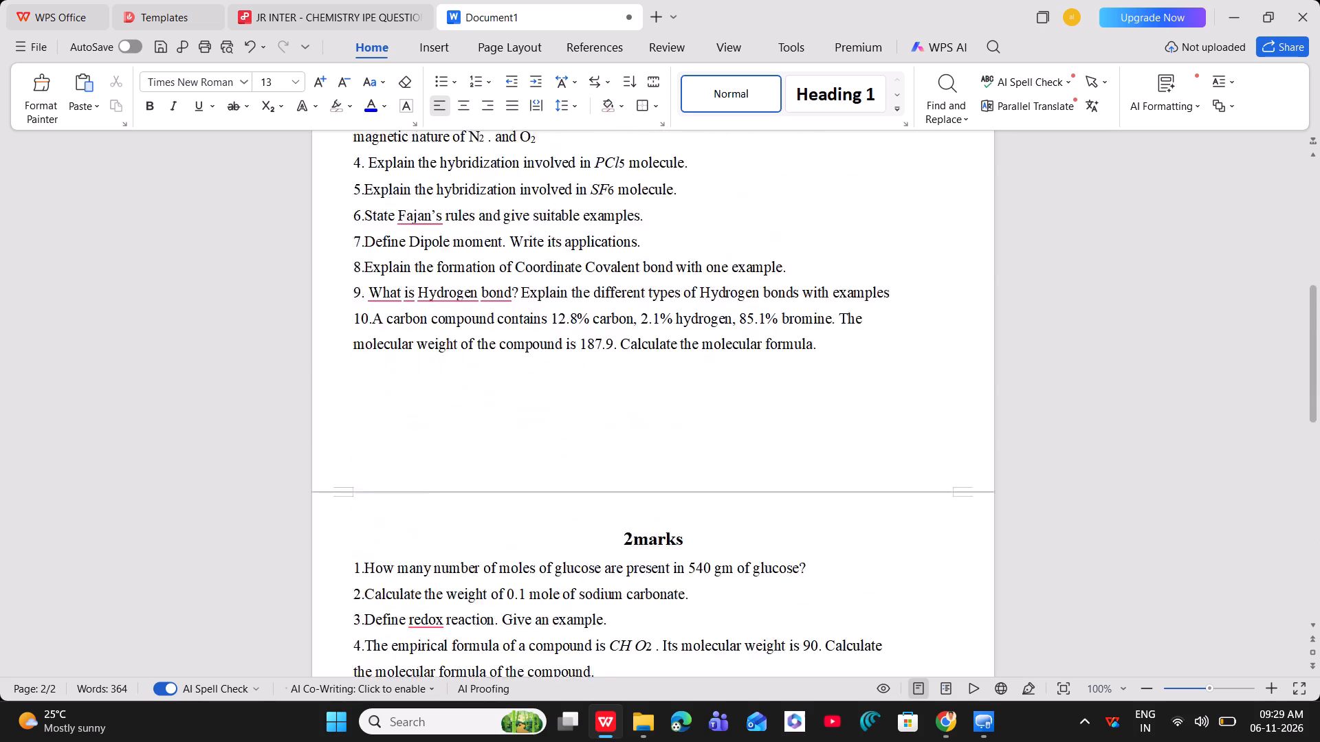
scroll(672, 534, "up", 11)
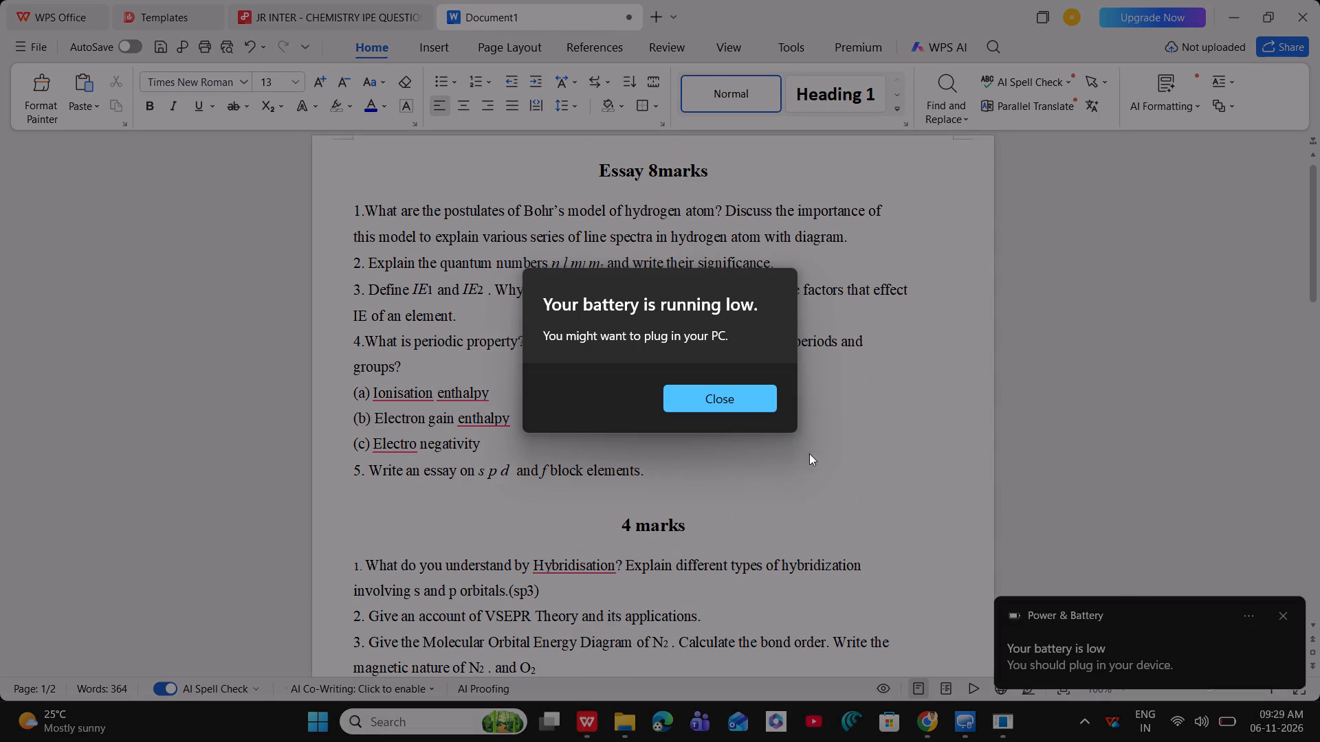
left_click(756, 406)
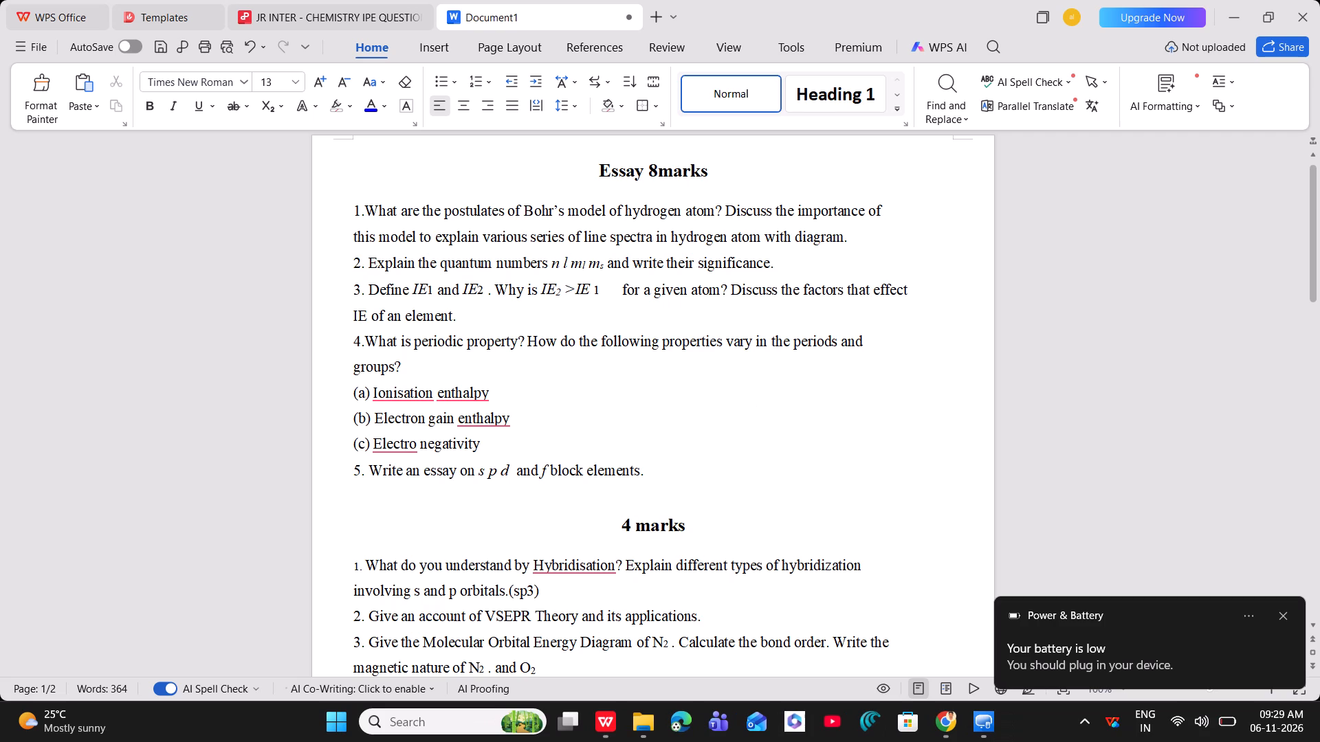
scroll(896, 401, "down", 17)
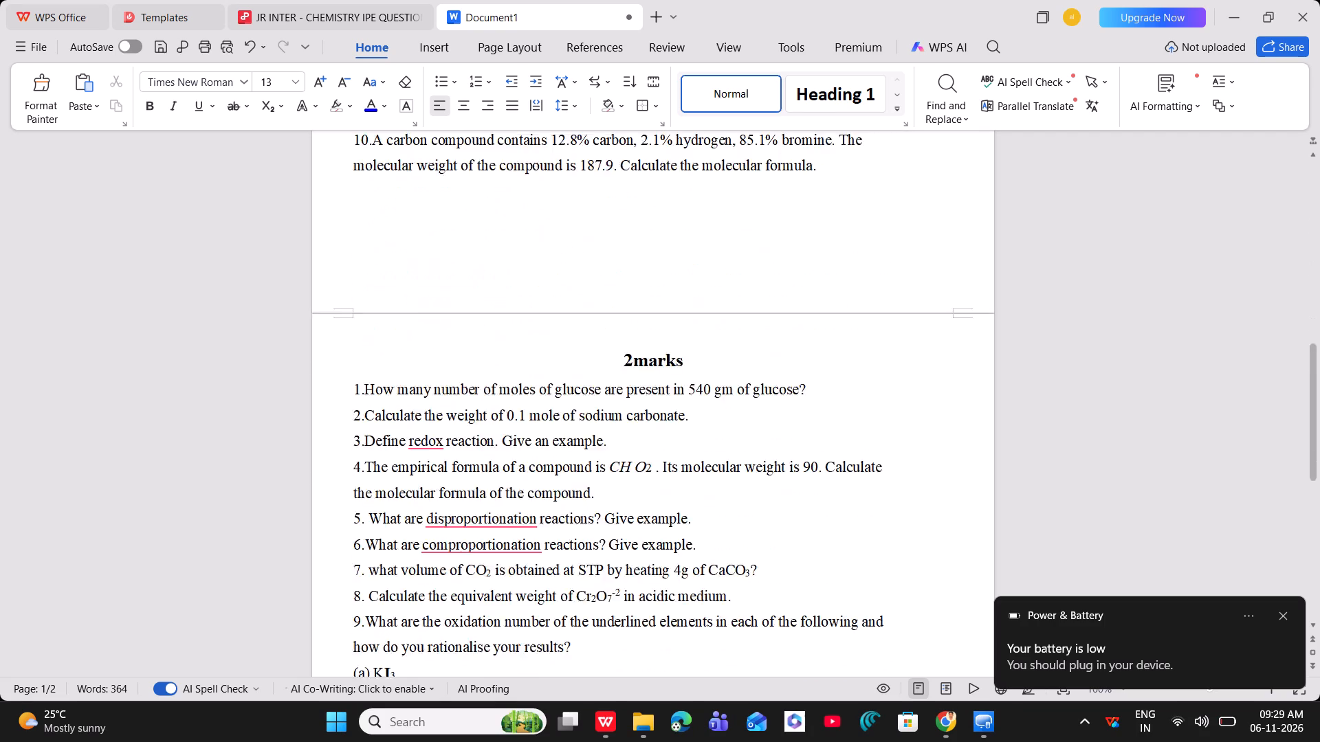
scroll(896, 401, "down", 6)
scroll(896, 401, "up", 5)
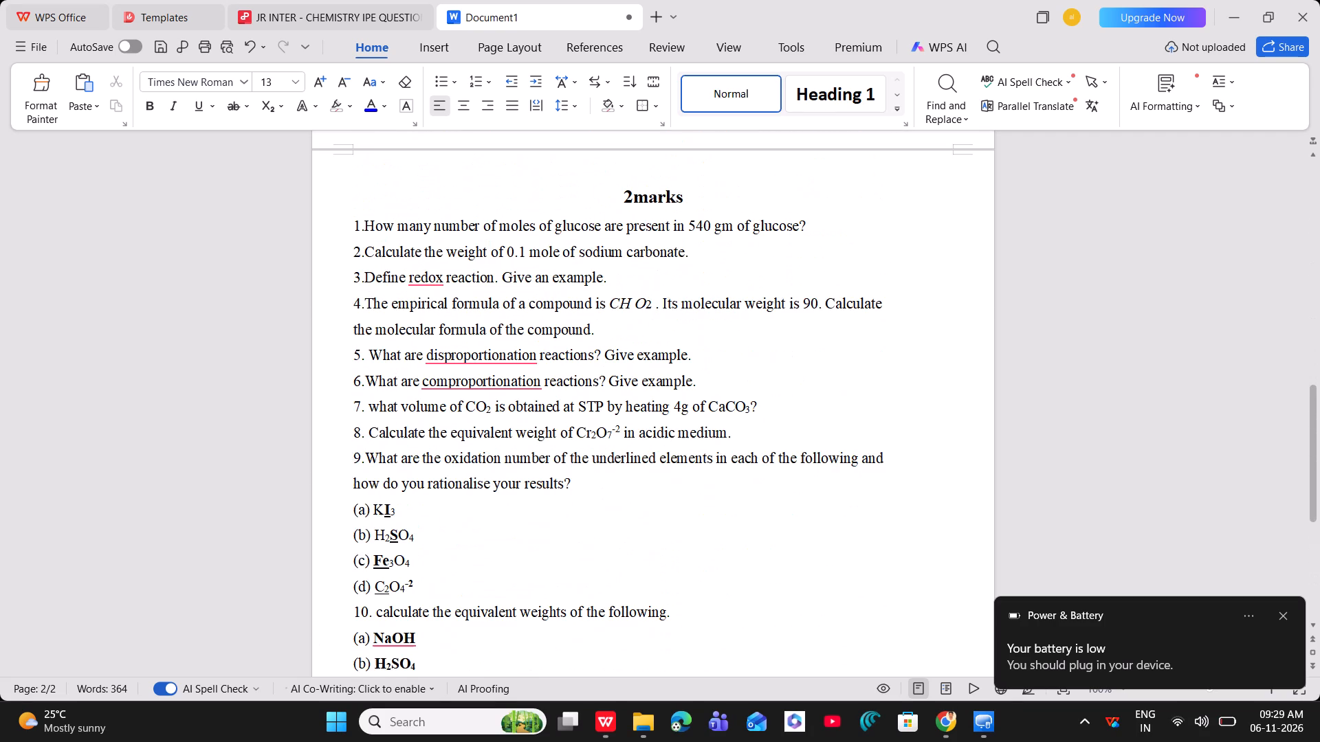
scroll(896, 401, "up", 9)
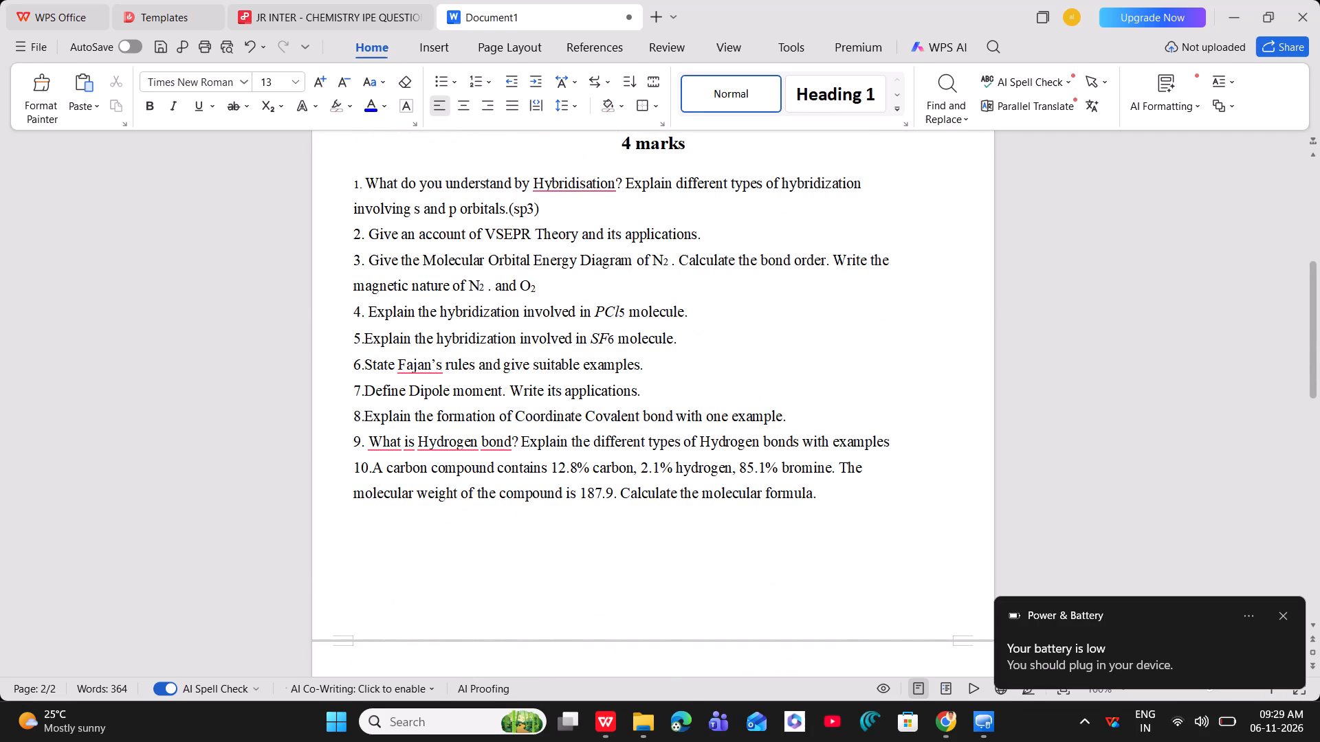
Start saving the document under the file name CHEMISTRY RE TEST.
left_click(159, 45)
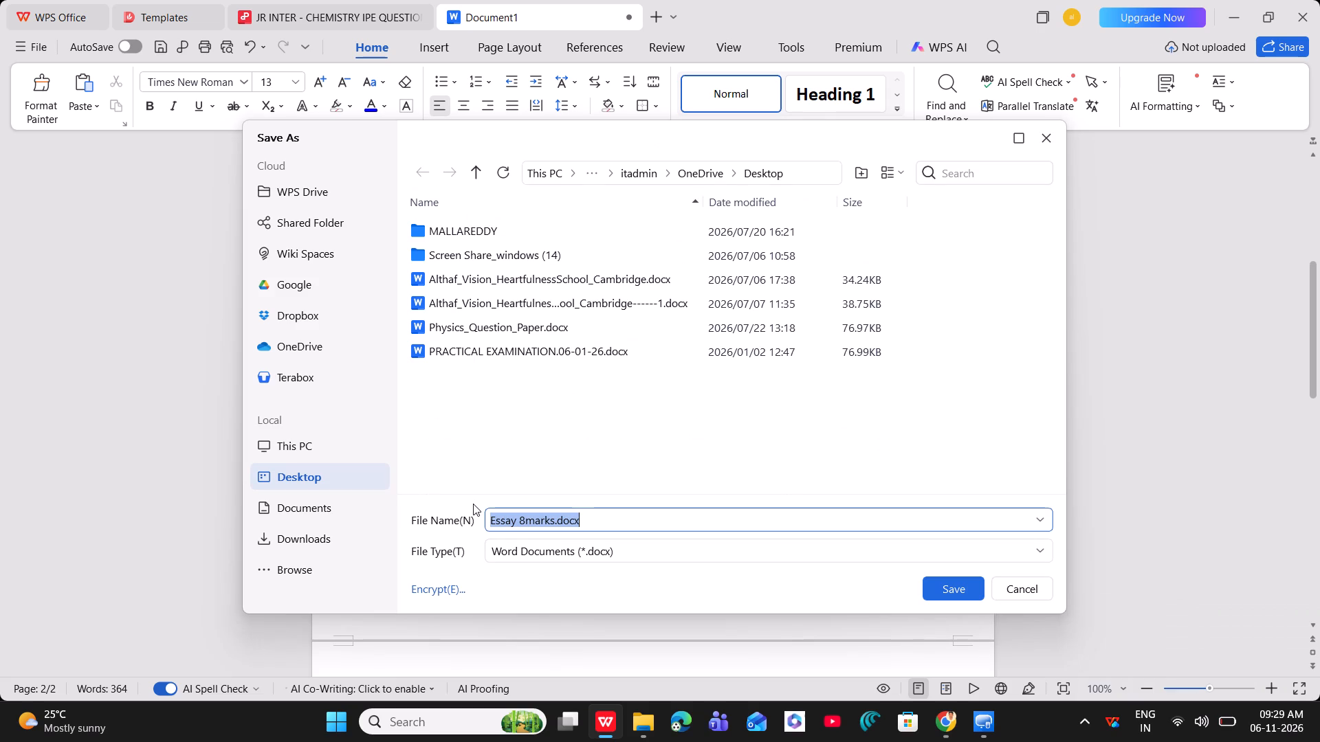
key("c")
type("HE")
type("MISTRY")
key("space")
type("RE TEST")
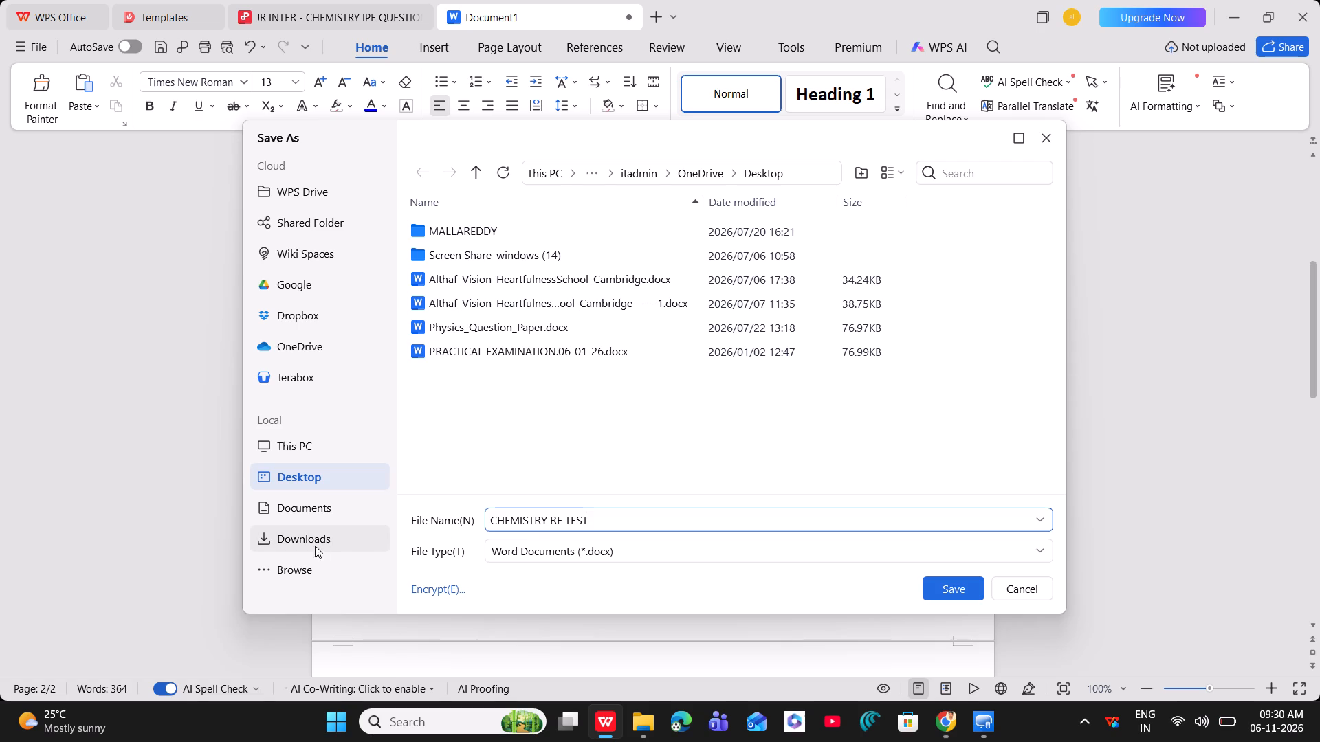
Browse to the mid term folder inside invicta > 1st year on Harddisk volume 2 (E:) as the save location.
left_click(302, 572)
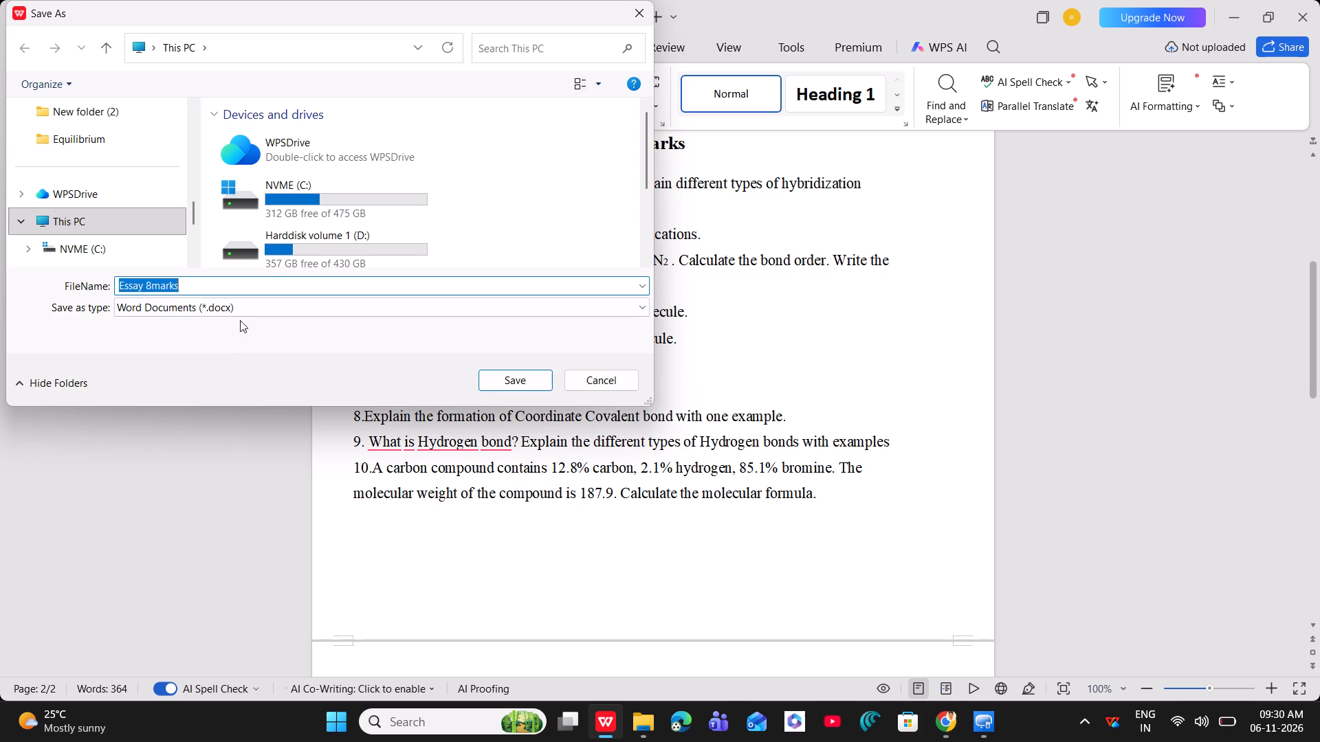
double_click(297, 258)
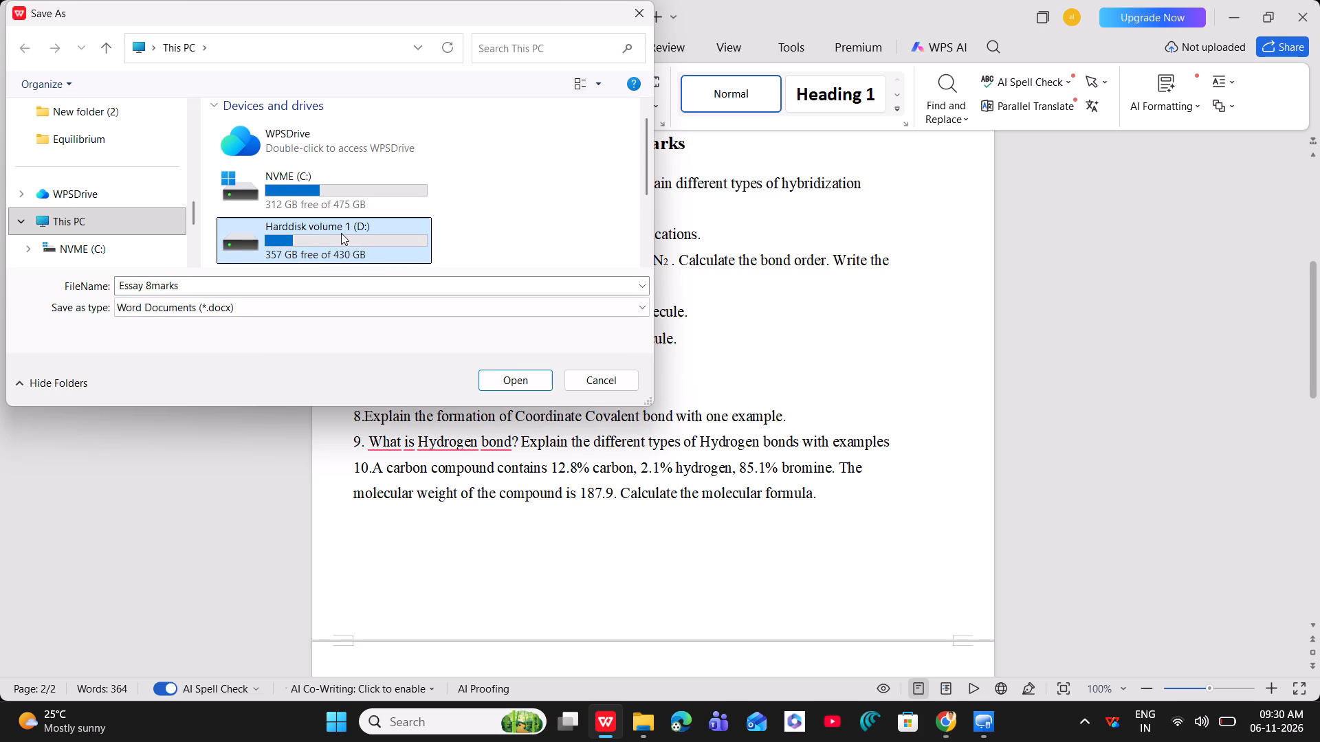
double_click(354, 234)
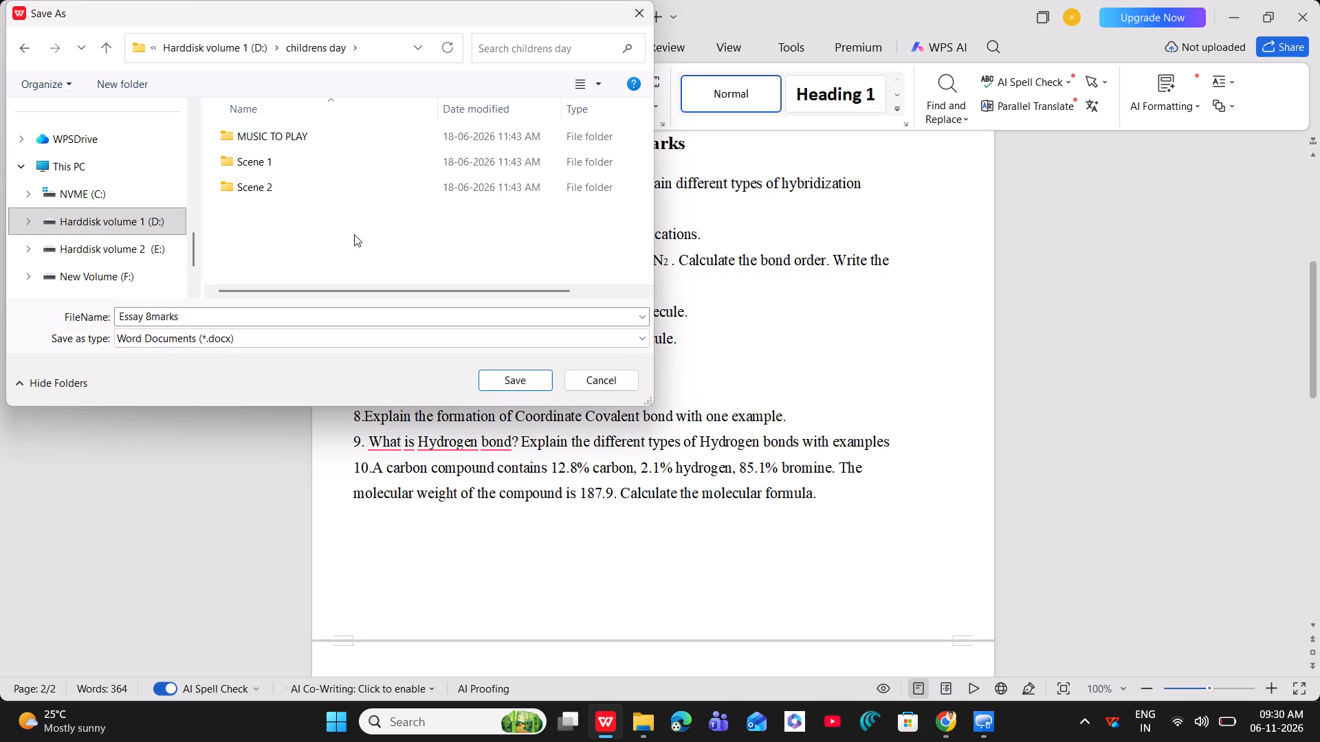
left_click(144, 251)
double_click(289, 178)
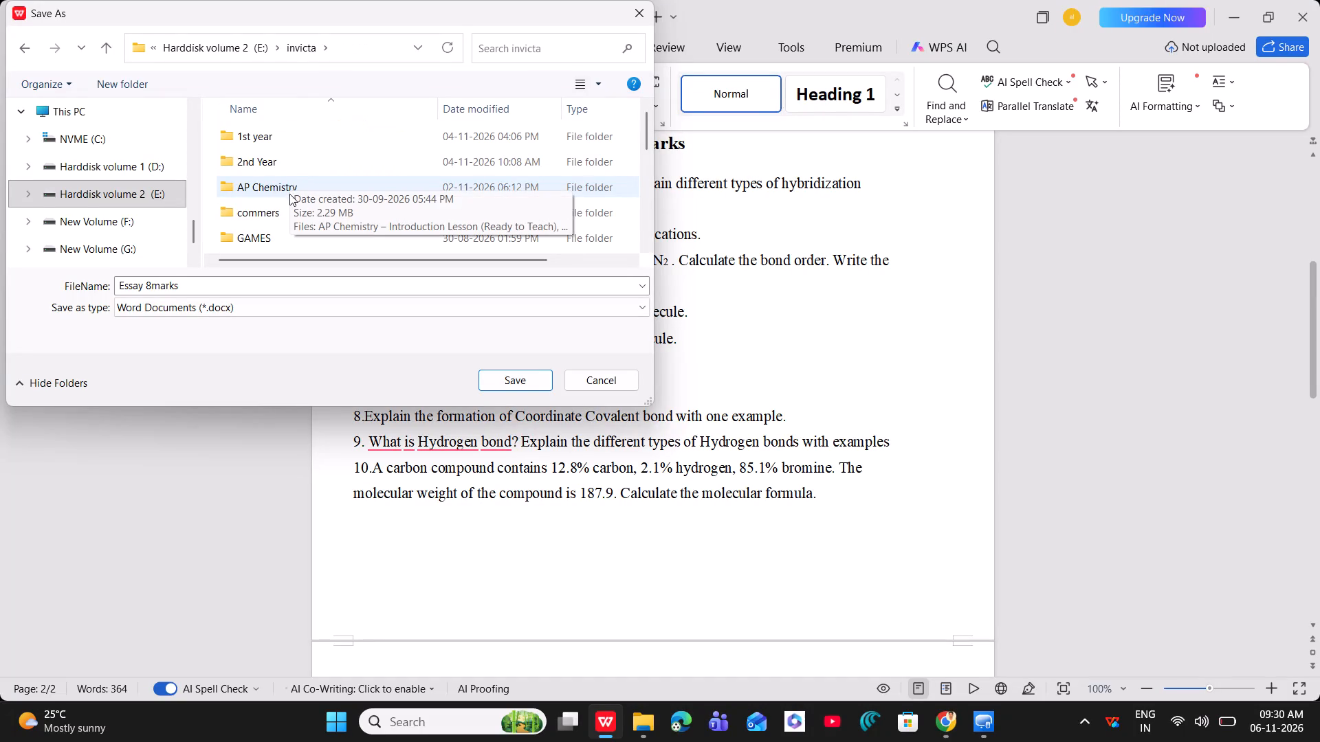
double_click(288, 139)
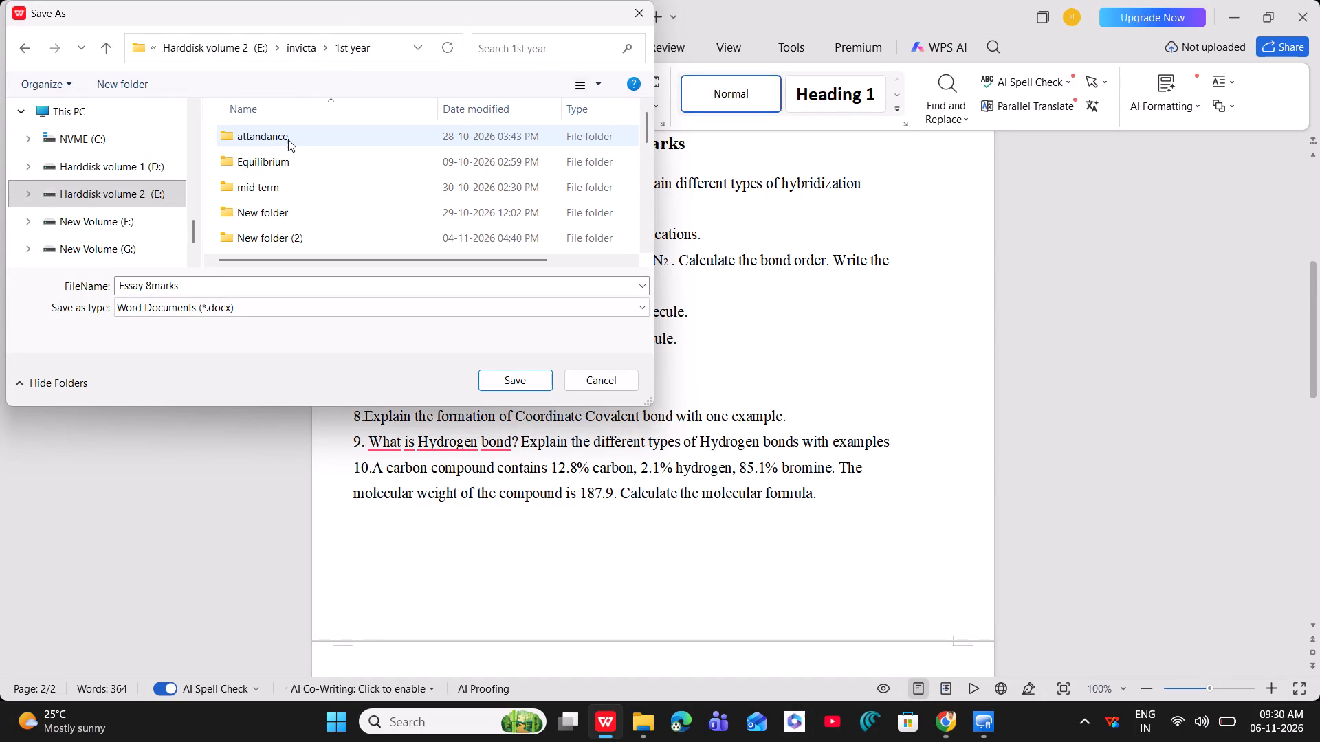
double_click(282, 188)
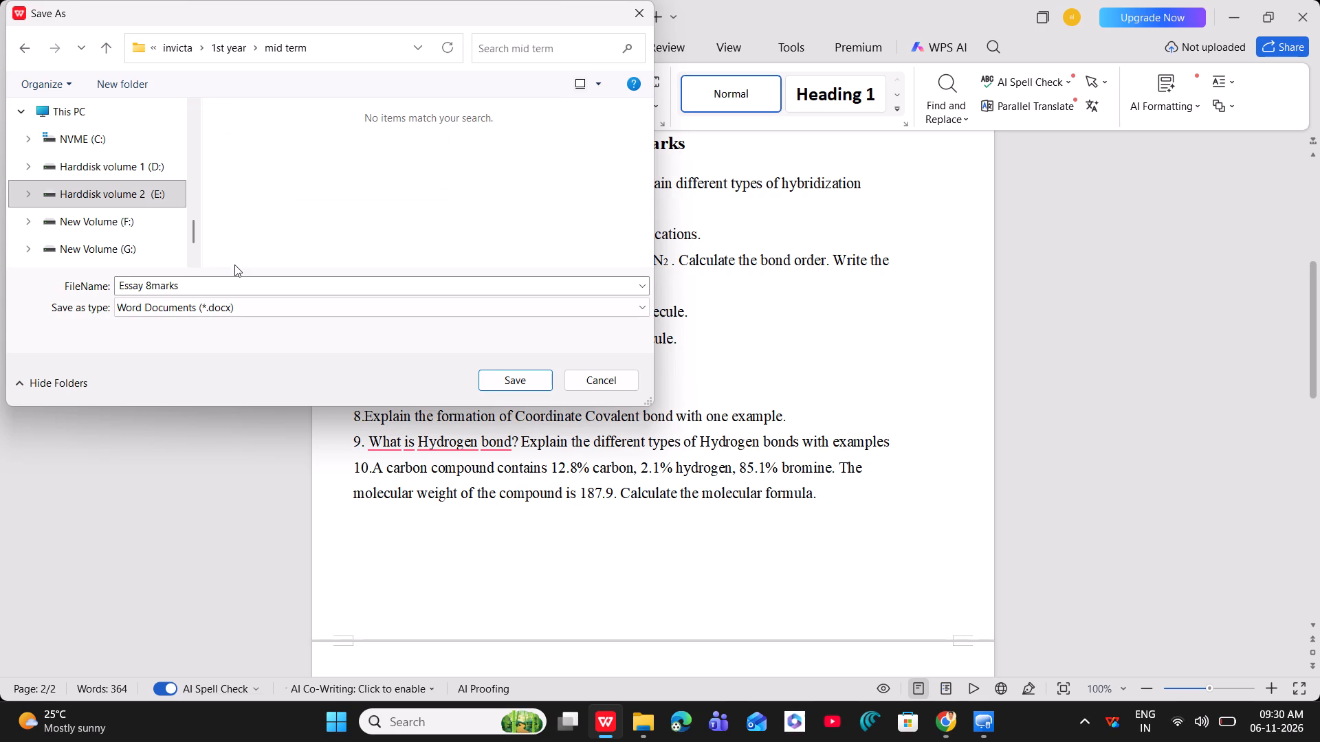
Name the file Chemistry Re test and save it as a Word document in the mid term folder.
left_click(210, 287)
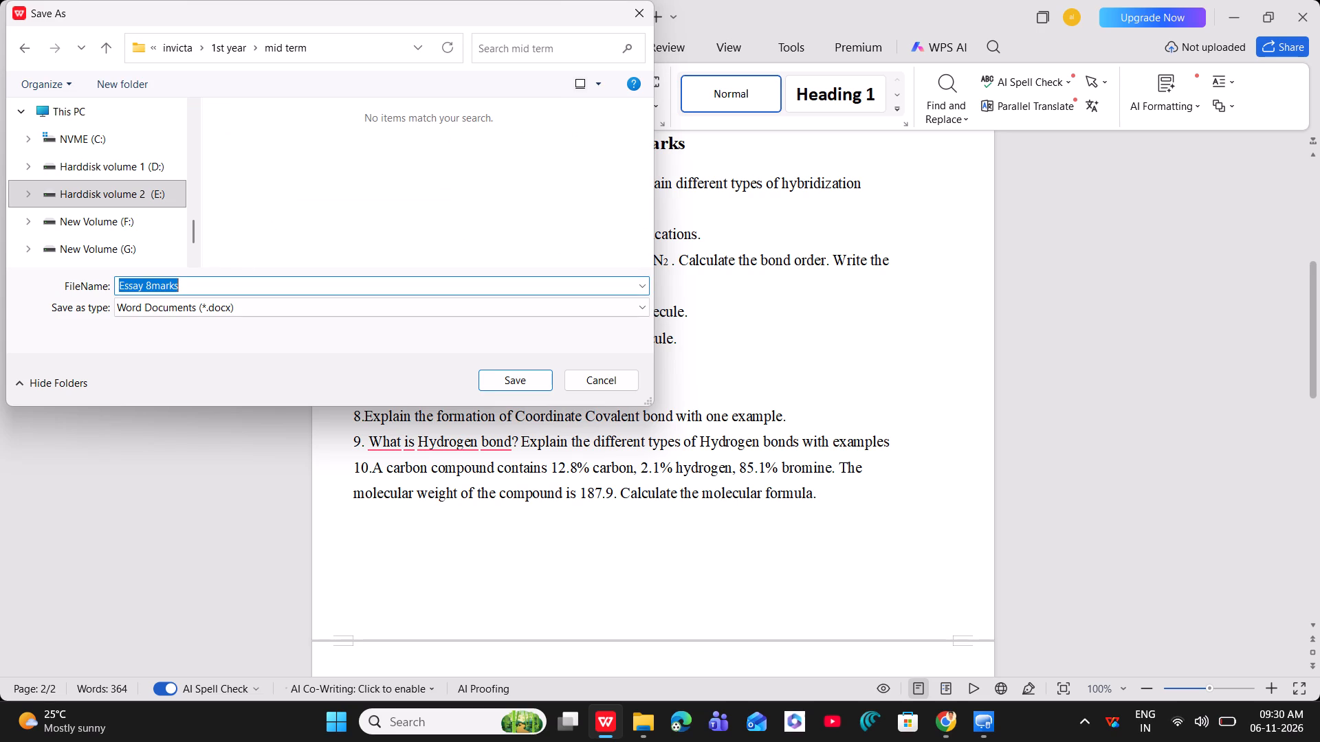
key("c")
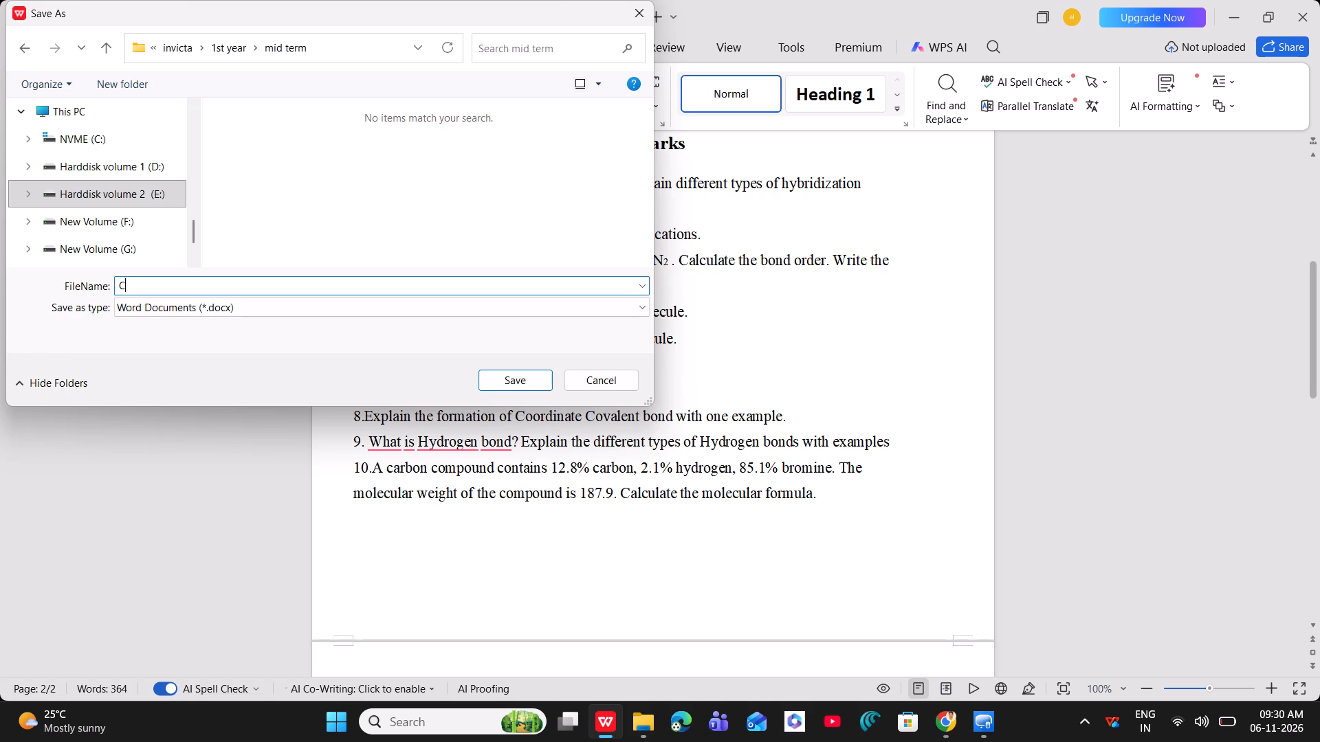
type("hemistry")
key("space")
type("st")
left_click(516, 376)
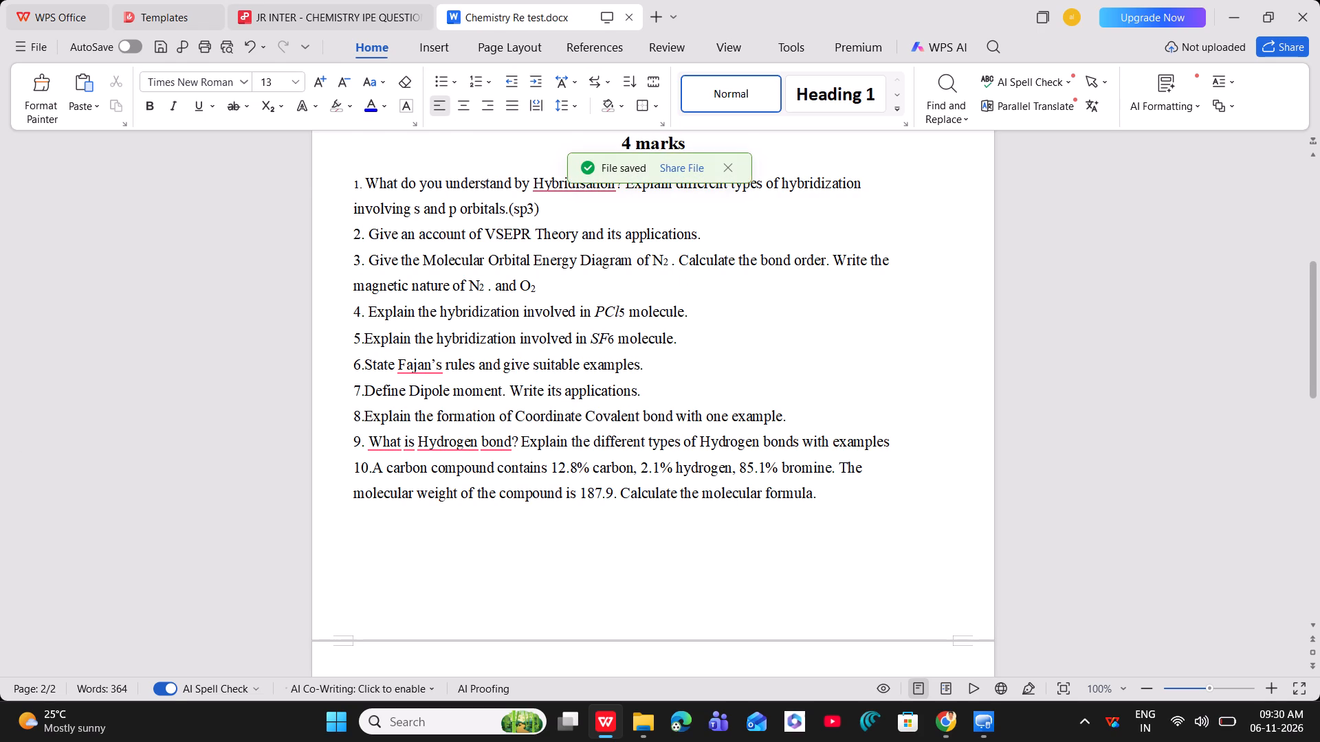
Look back over the 8-marks and 4-marks sections and save the document again.
scroll(566, 398, "up", 3)
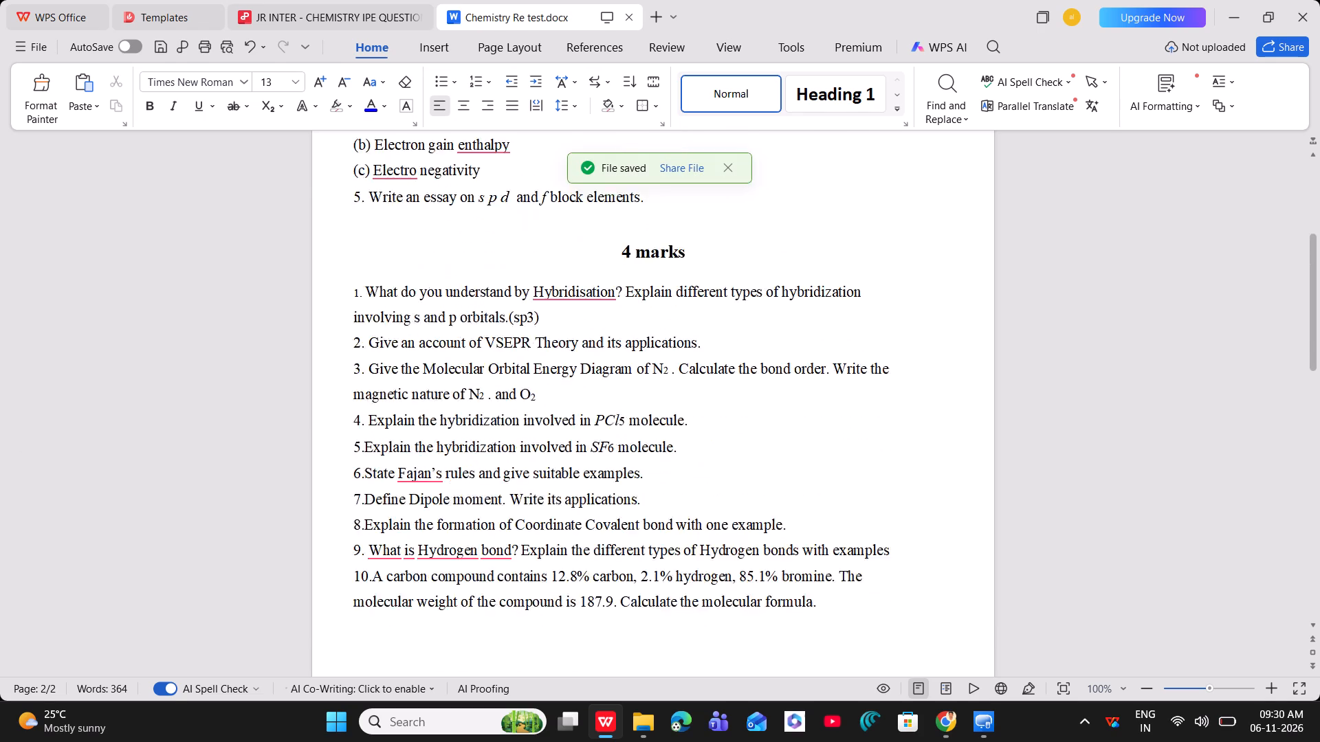
scroll(566, 398, "up", 2)
scroll(566, 398, "up", 20)
scroll(566, 398, "up", 8)
scroll(566, 398, "down", 3)
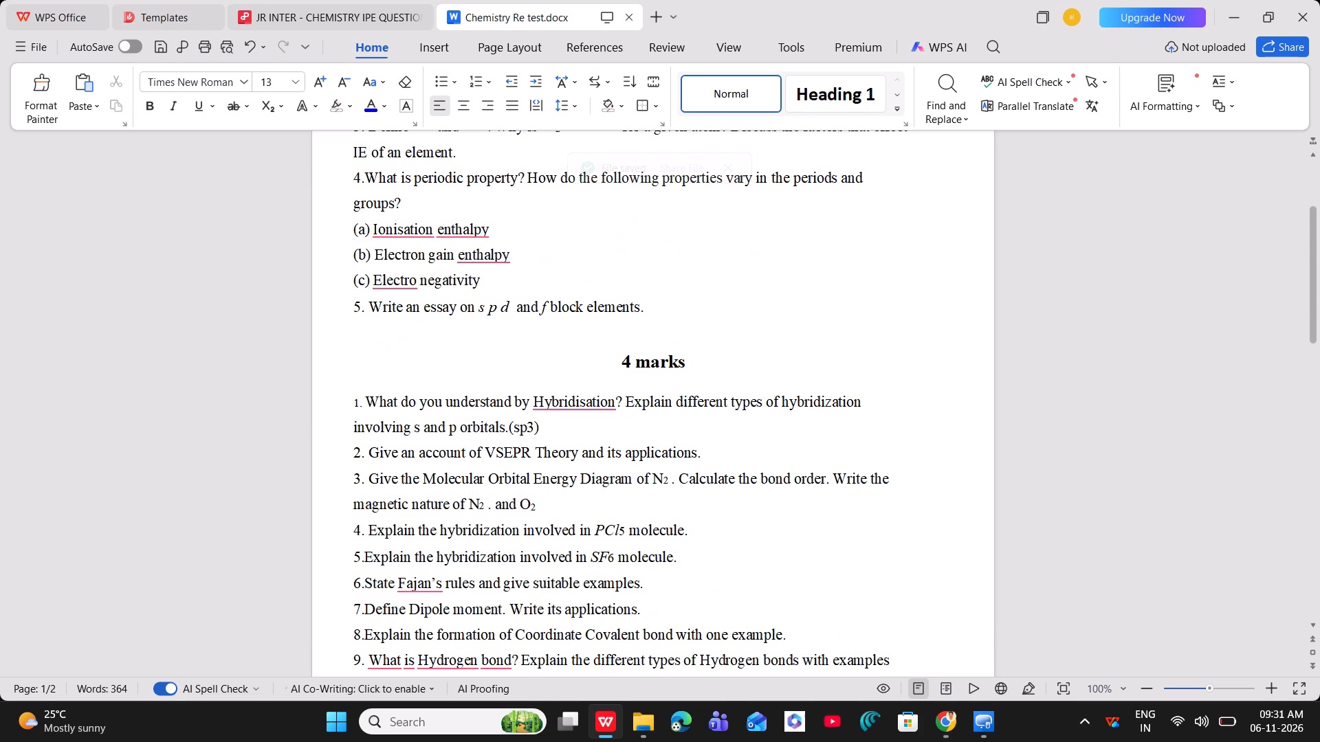
left_click(162, 47)
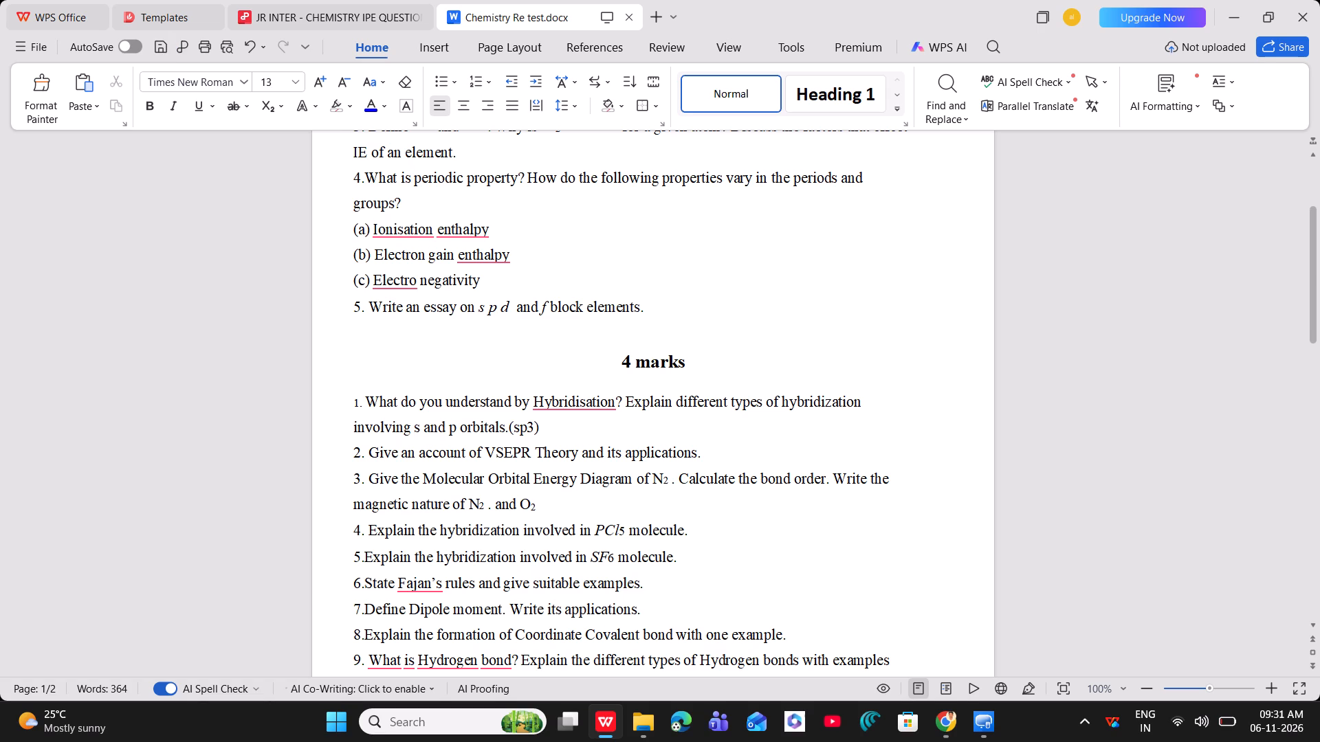
Start exporting the Chemistry Re test document to PDF with a custom folder as the output location.
scroll(585, 407, "down", 20)
scroll(585, 407, "down", 4)
scroll(585, 407, "up", 15)
left_click(32, 45)
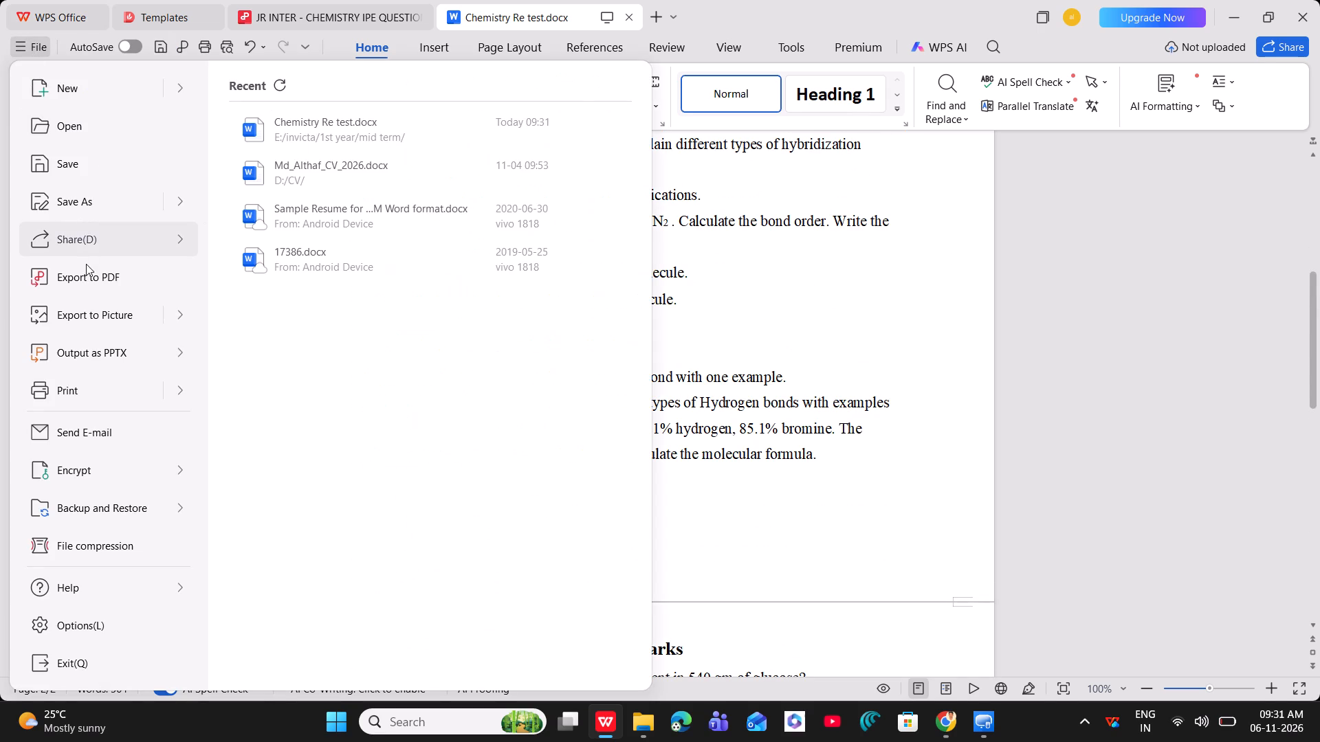
left_click(79, 279)
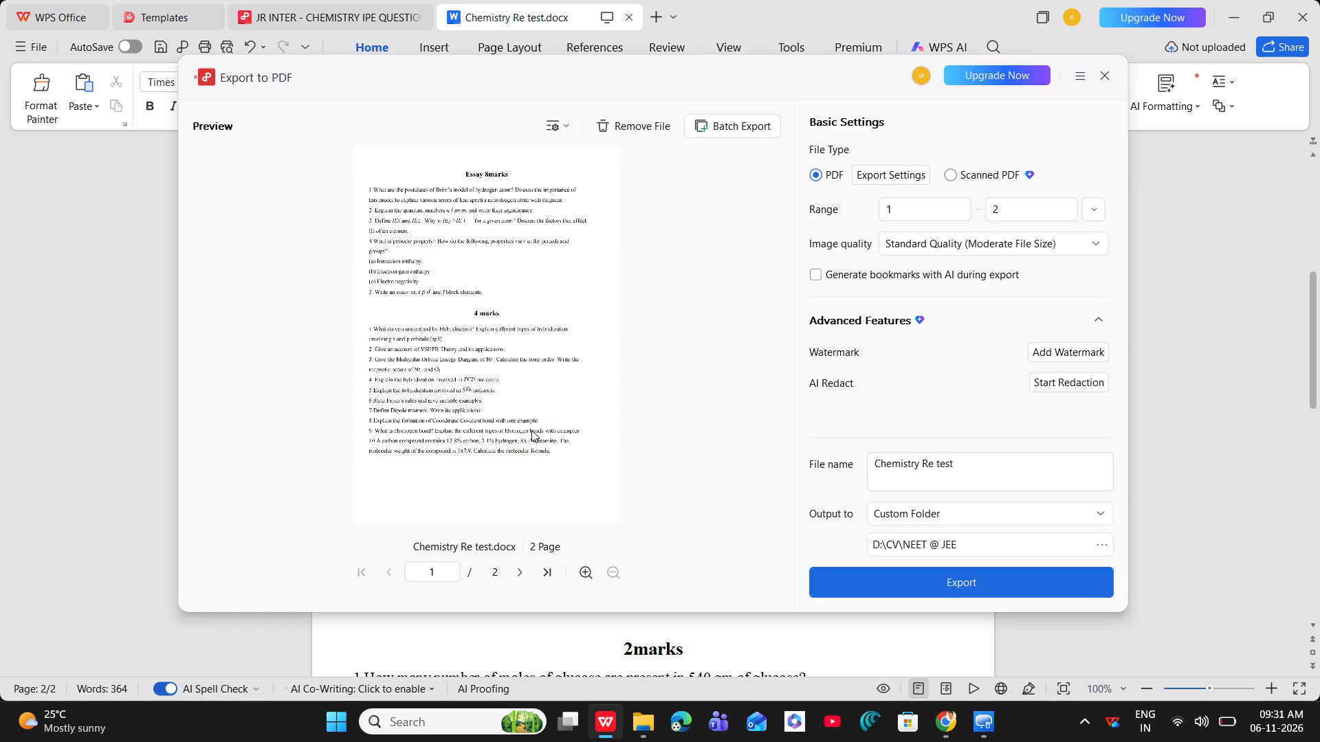
left_click(1028, 512)
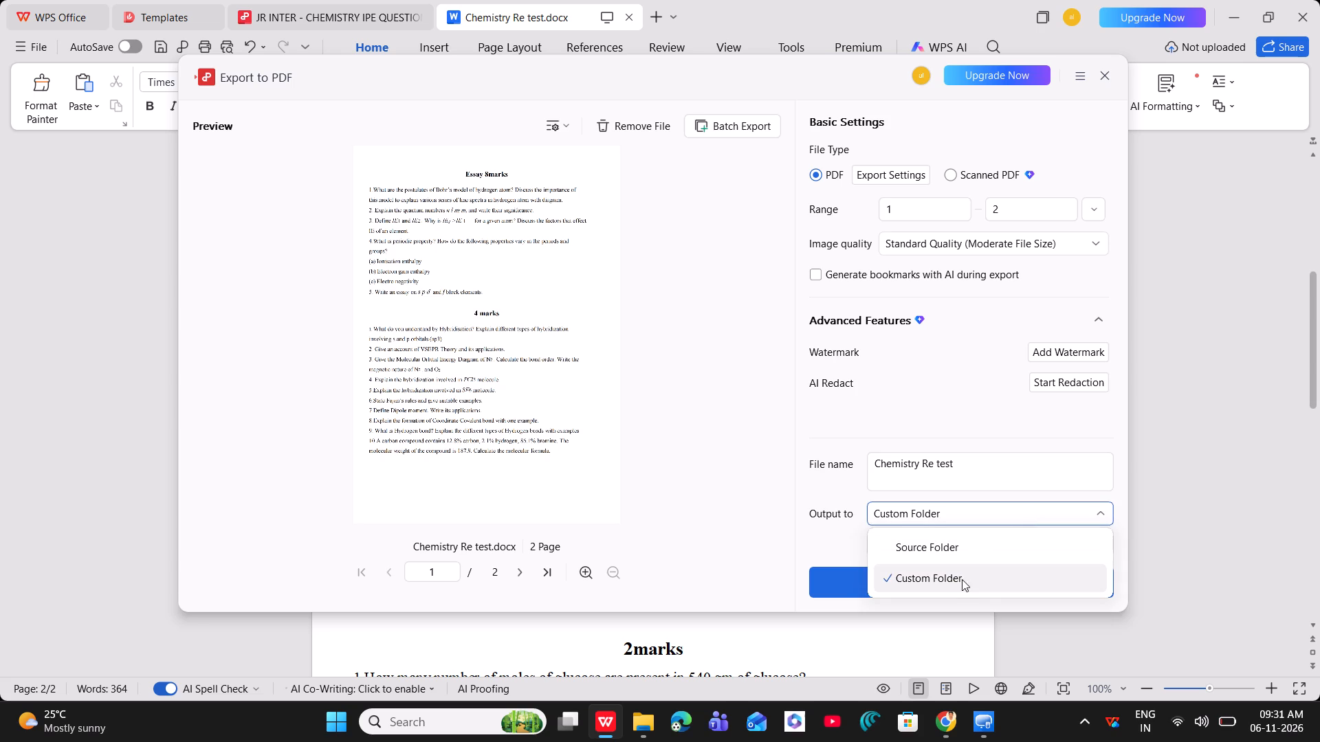
left_click(957, 583)
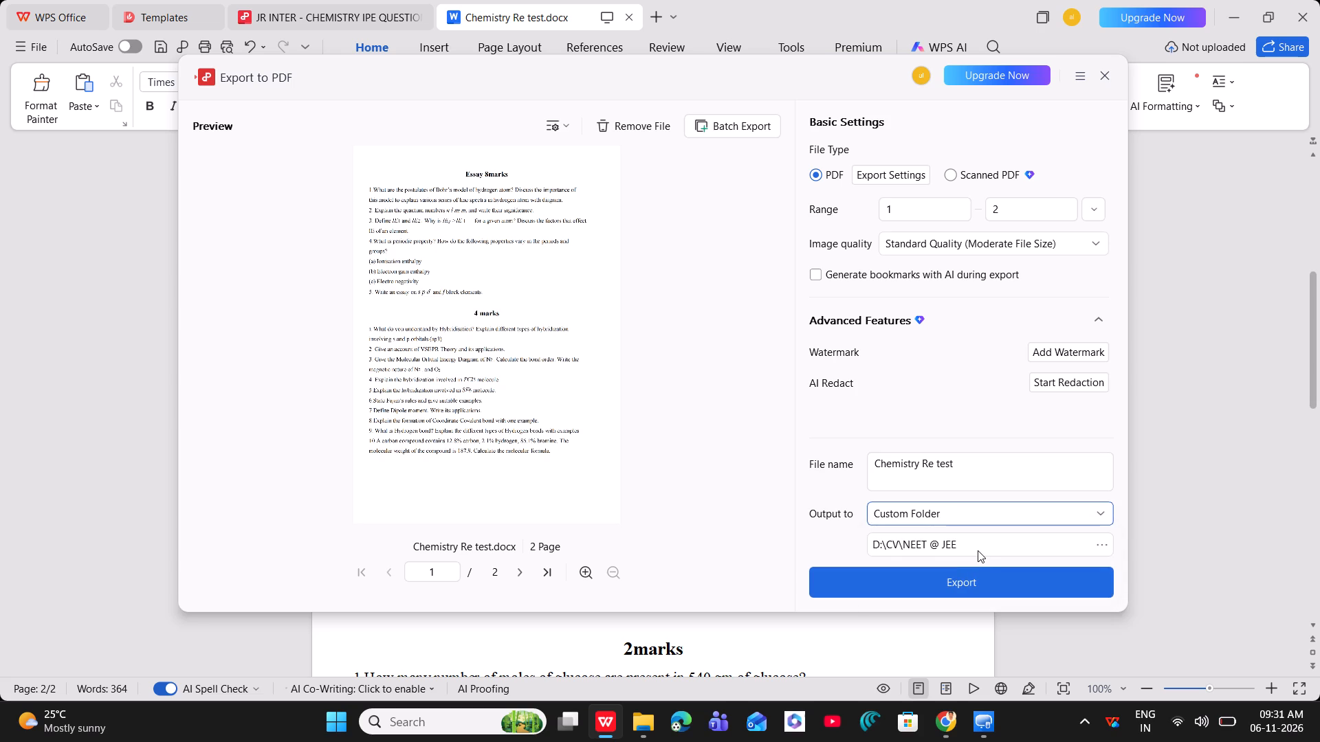
Set the output folder to mid term inside invicta > 1st year on Harddisk volume 2 (E:) and export the PDF.
left_click(978, 550)
left_click(875, 544)
left_click(1101, 543)
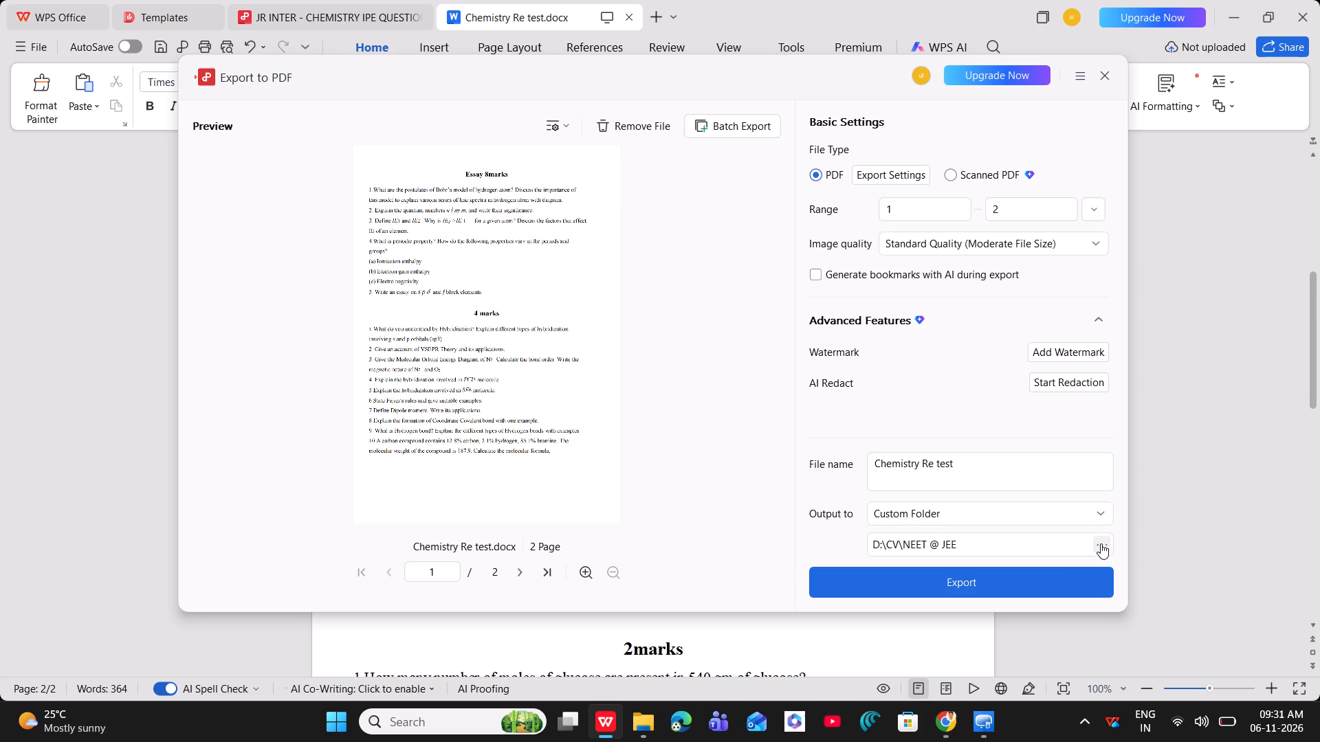
left_click(1101, 543)
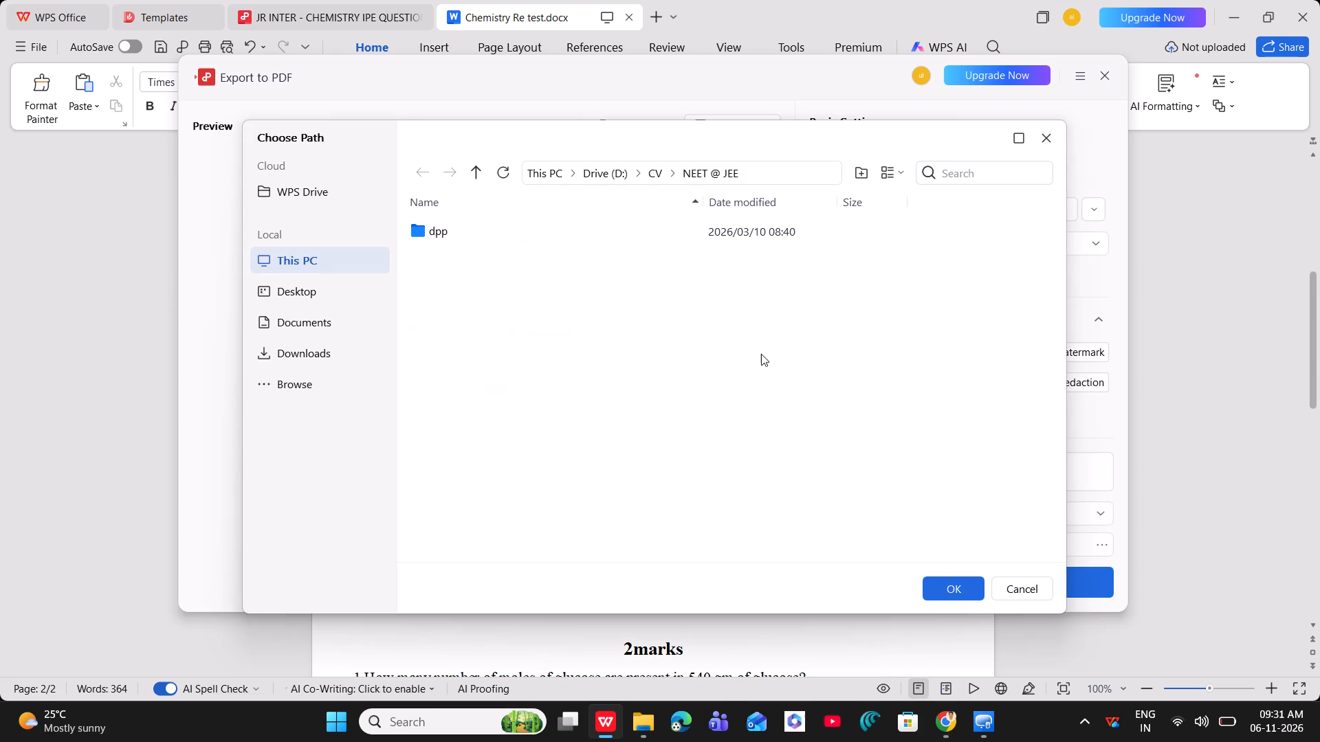
left_click(594, 179)
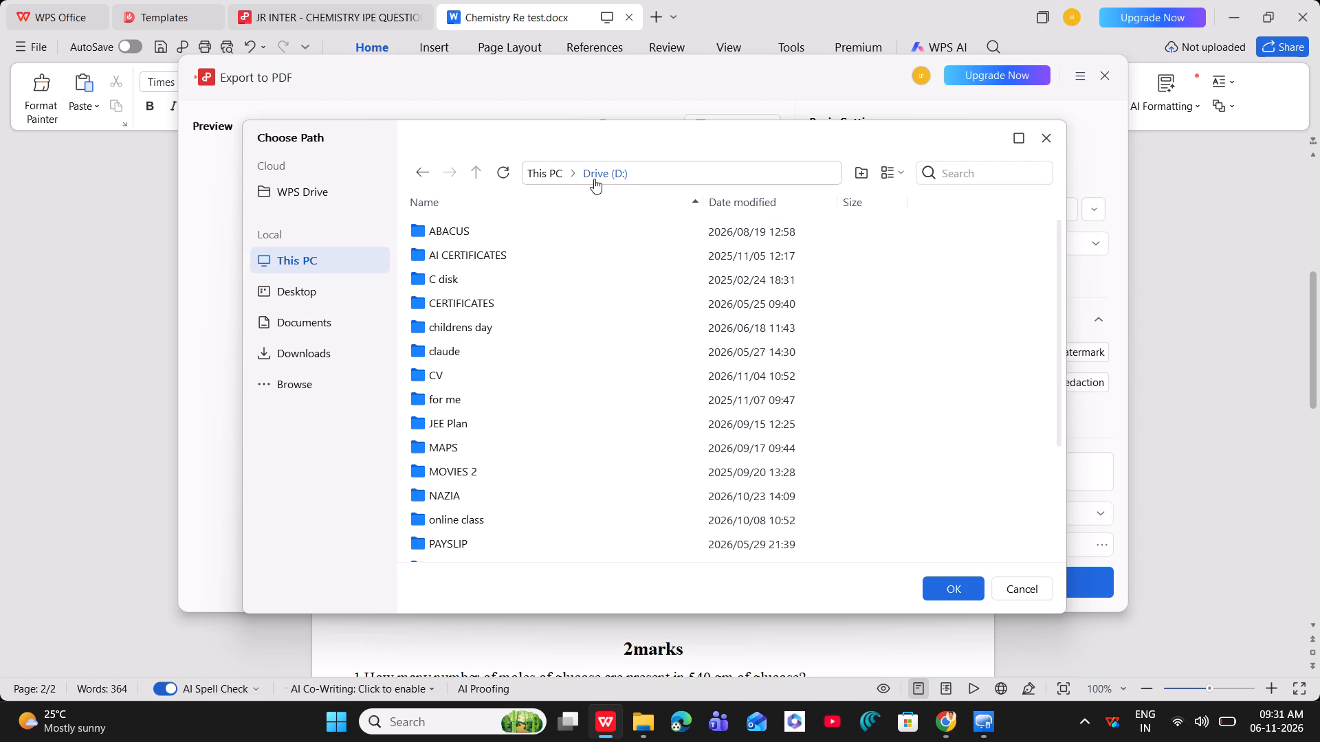
left_click(536, 173)
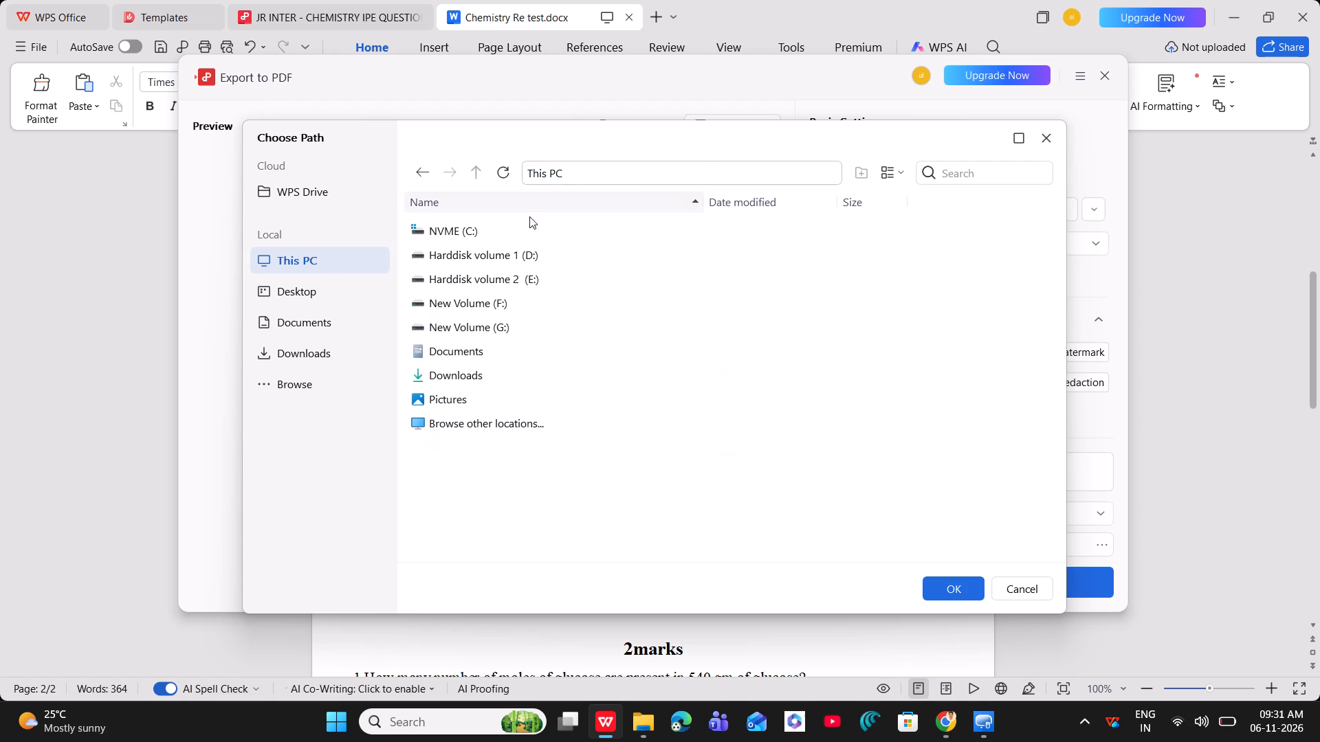
double_click(523, 278)
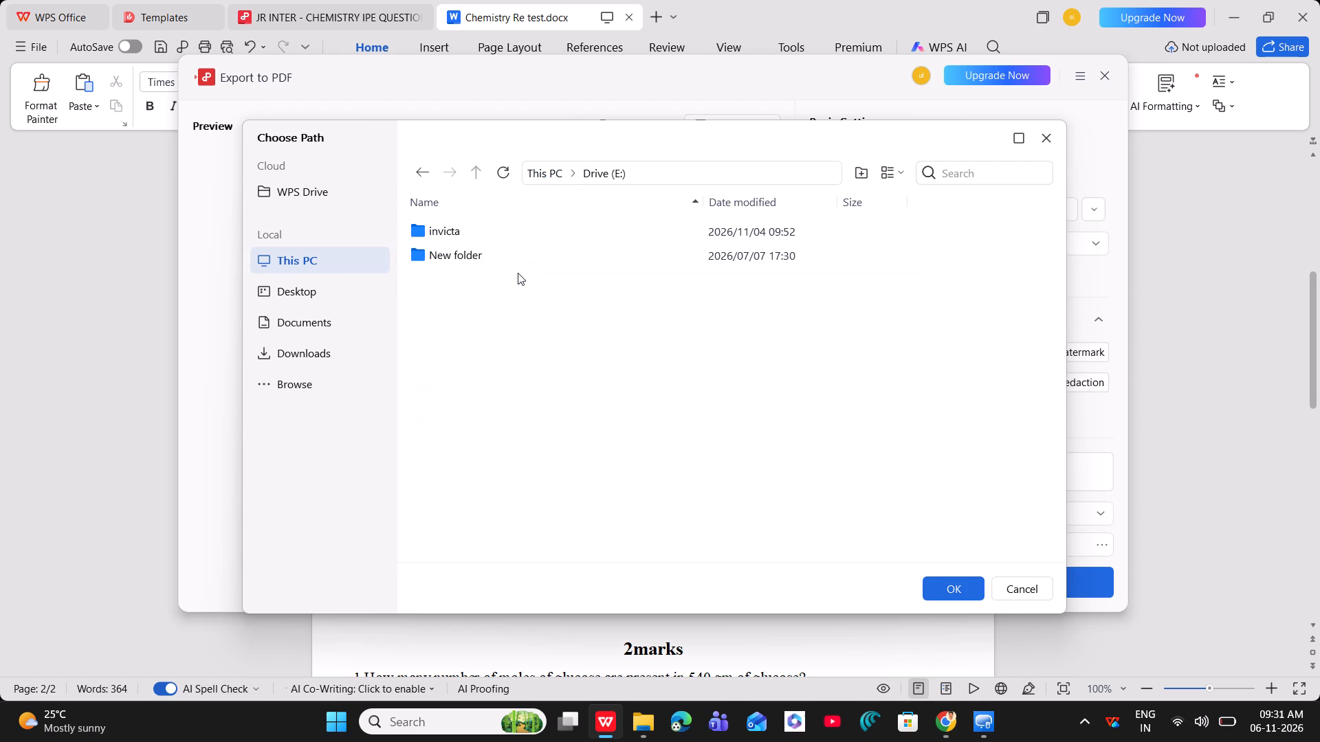
double_click(496, 229)
double_click(496, 229)
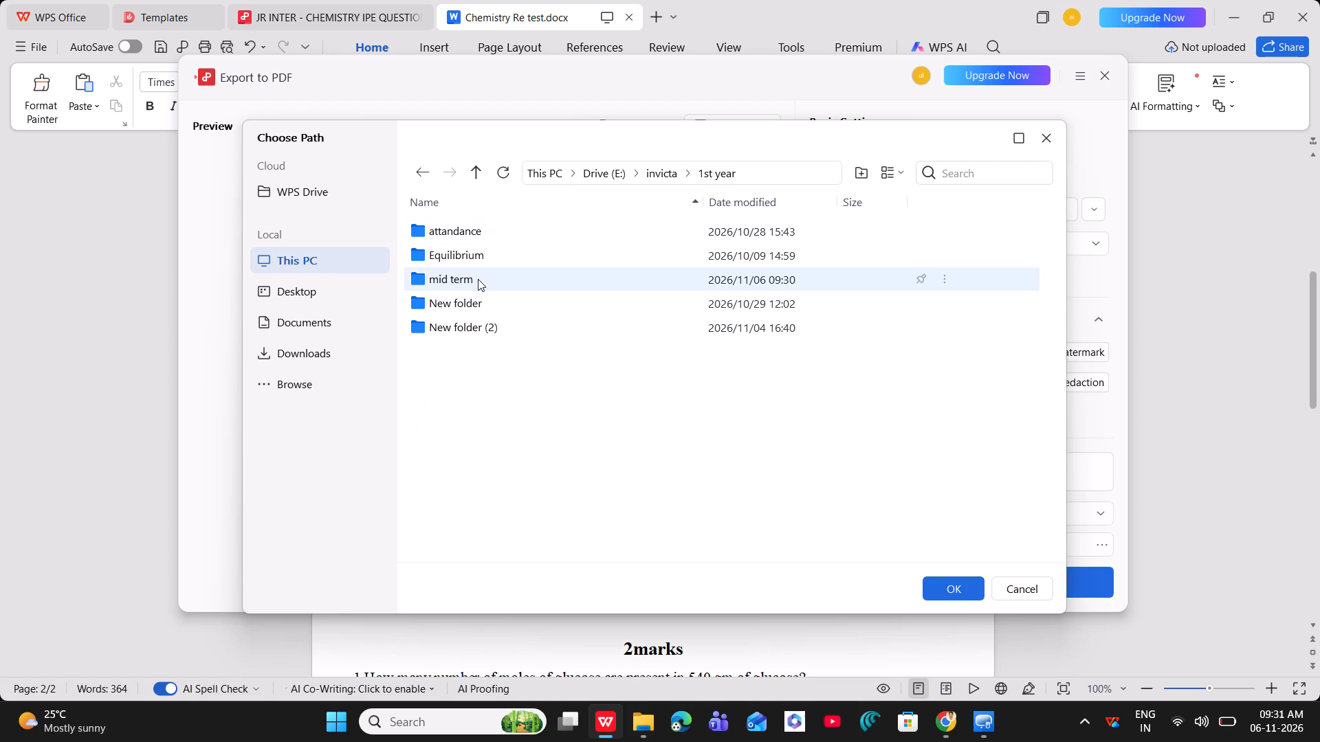
double_click(478, 280)
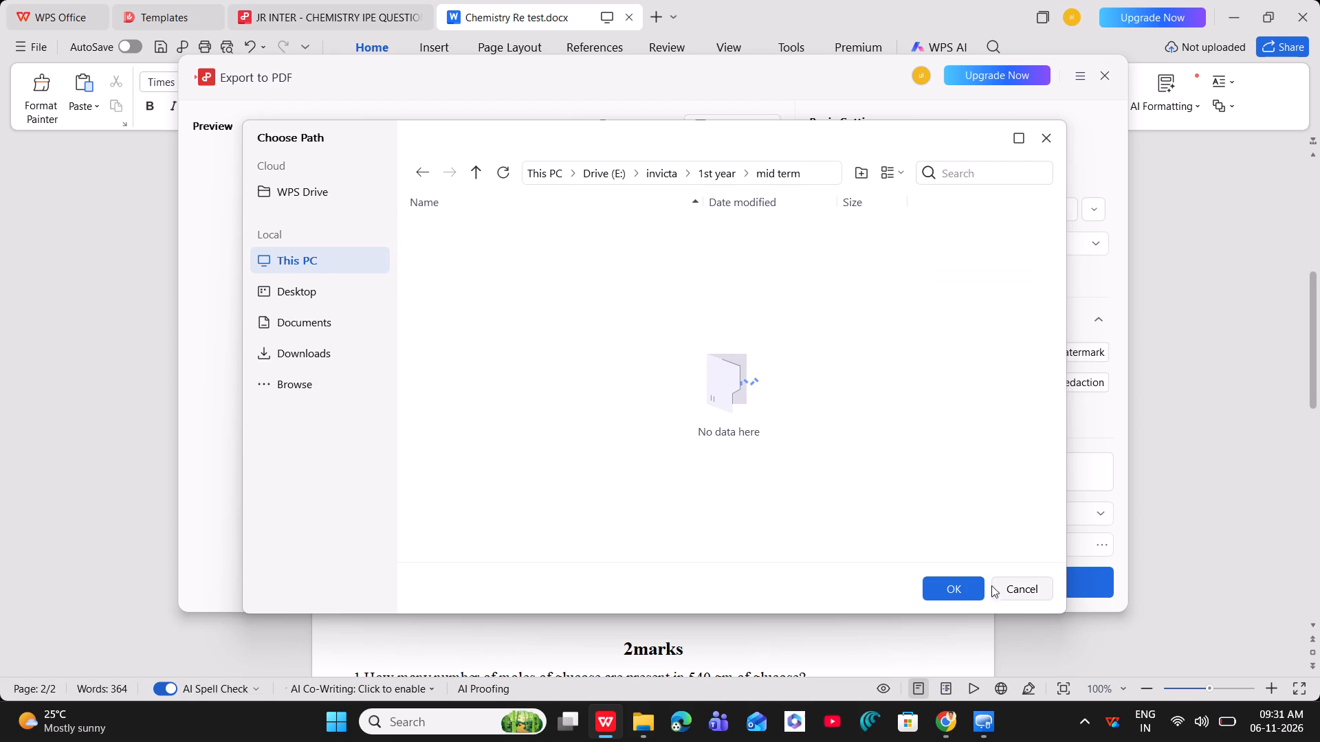
left_click(957, 589)
left_click(957, 589)
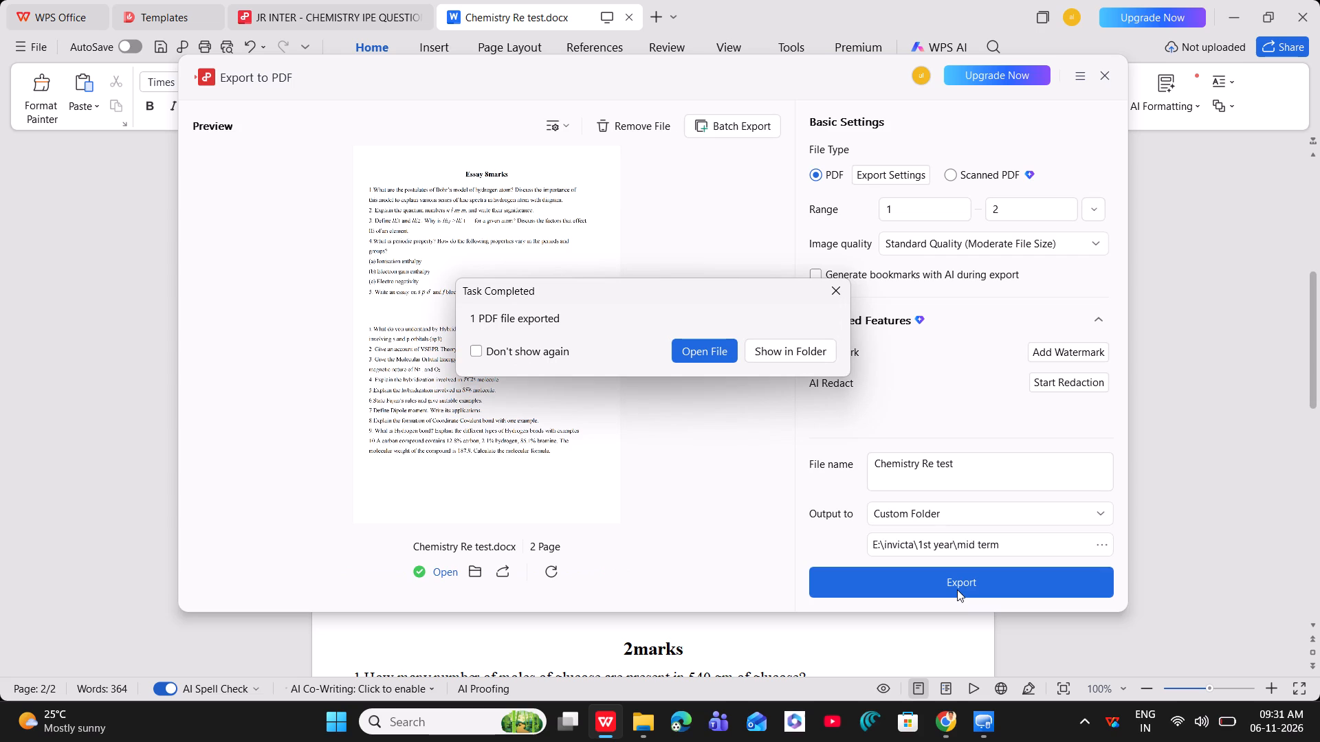
Open the exported Chemistry Re test PDF and check its pages from the Essay 8marks section through the 2marks section.
left_click(712, 348)
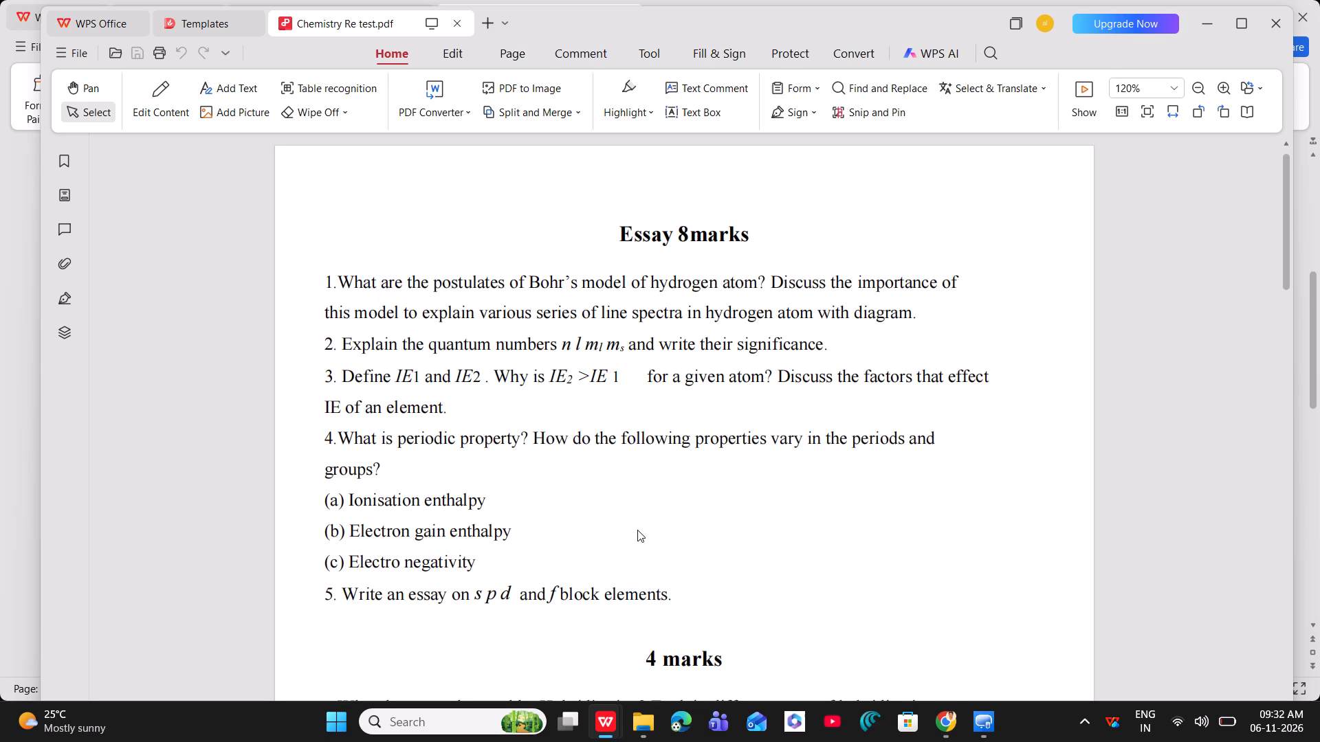
scroll(637, 530, "down", 8)
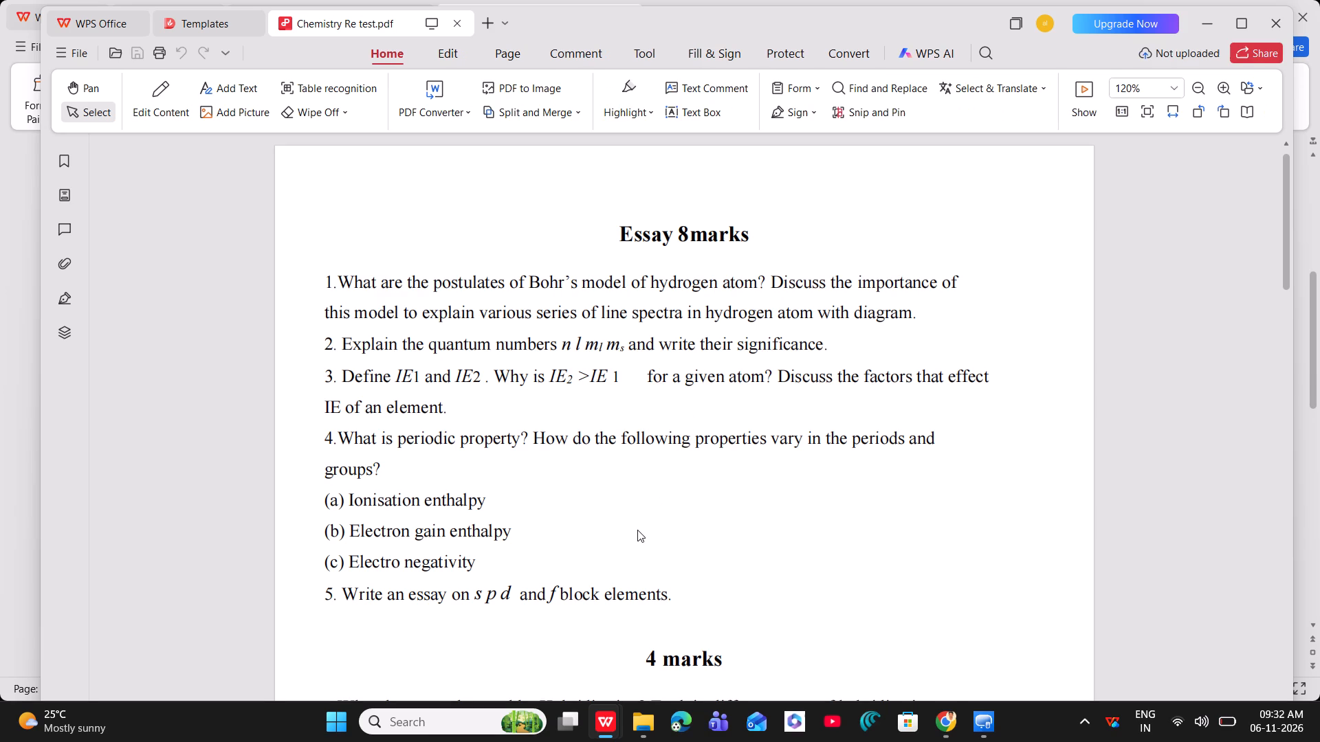
scroll(637, 530, "down", 2)
scroll(637, 530, "up", 12)
scroll(637, 530, "down", 13)
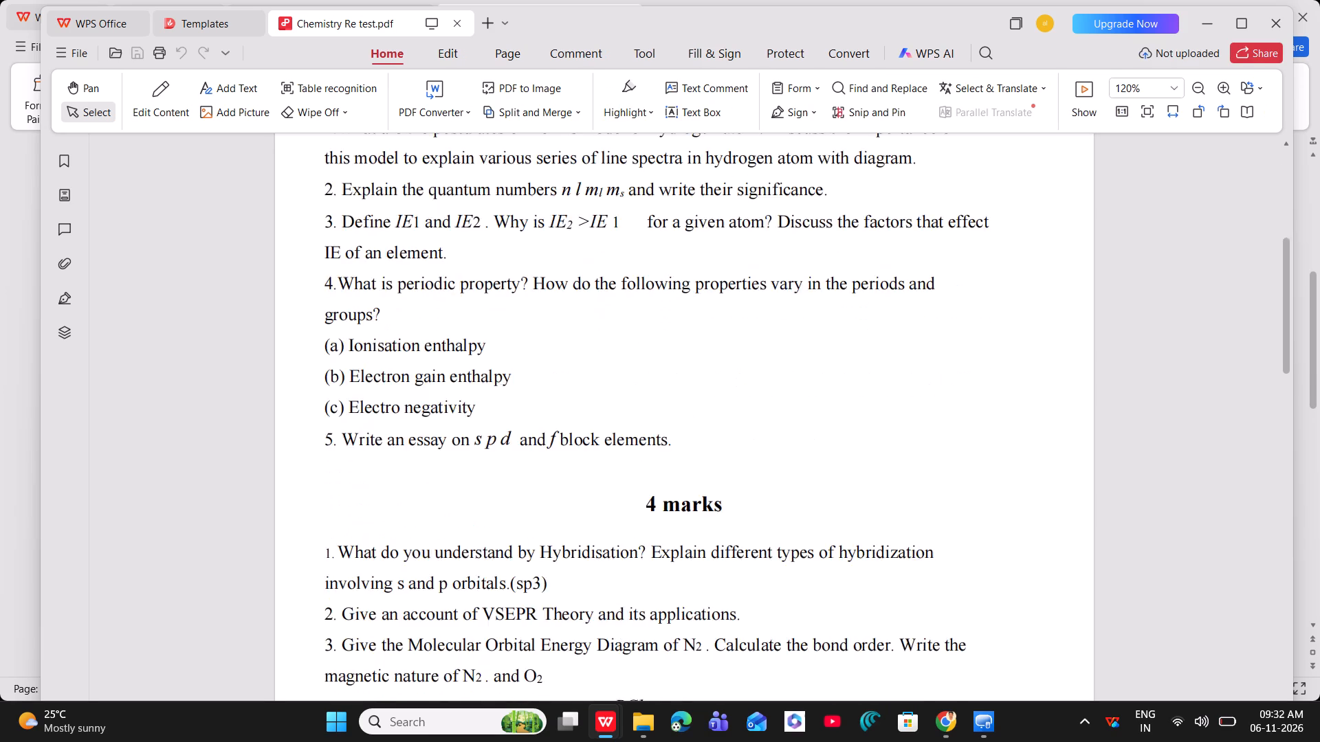
scroll(637, 530, "down", 10)
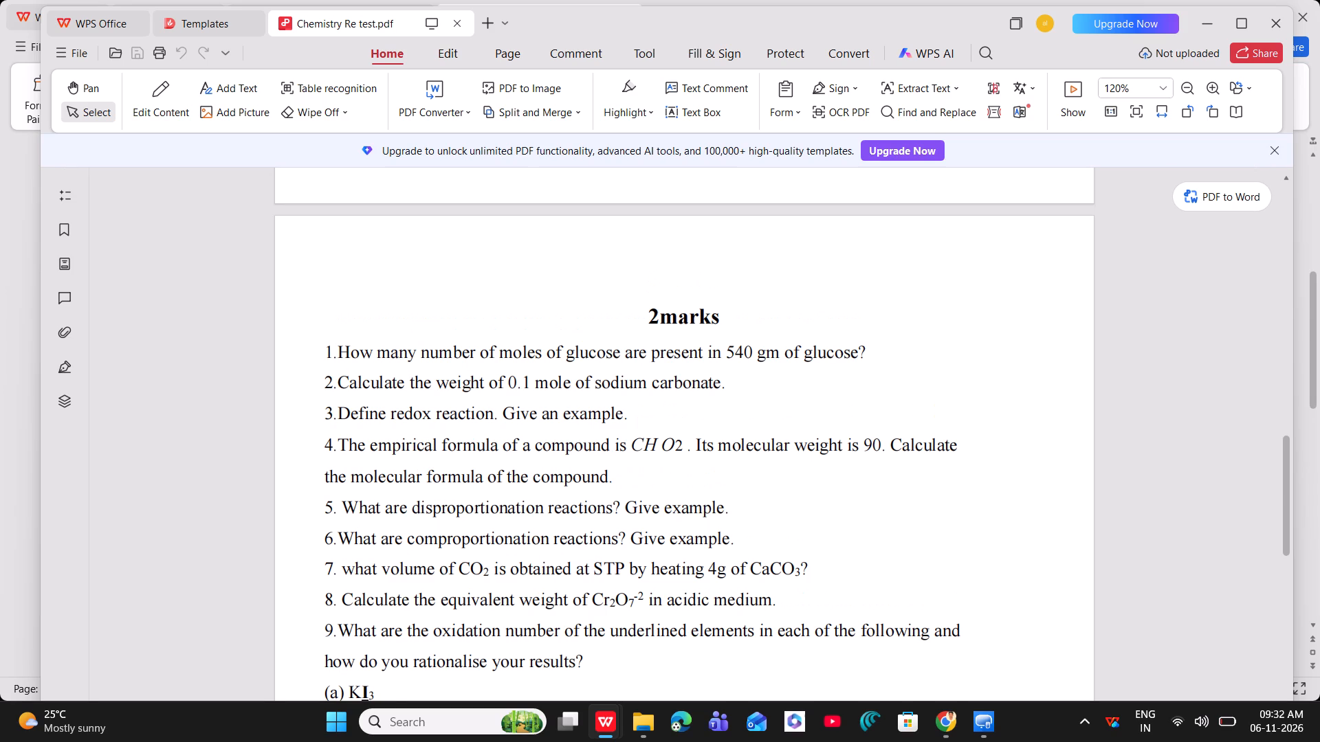
Return to the Chemistry Re test.docx document and close the PDF export window.
left_click(600, 726)
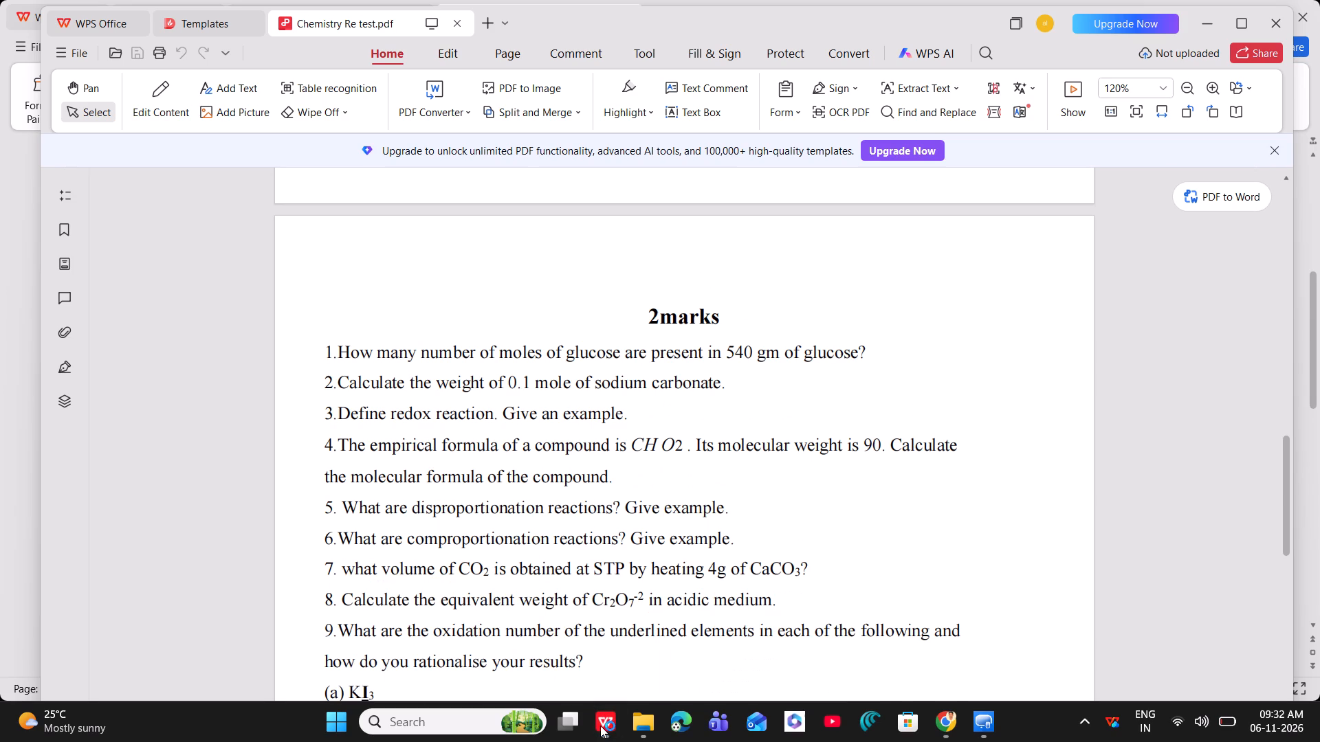
left_click(600, 726)
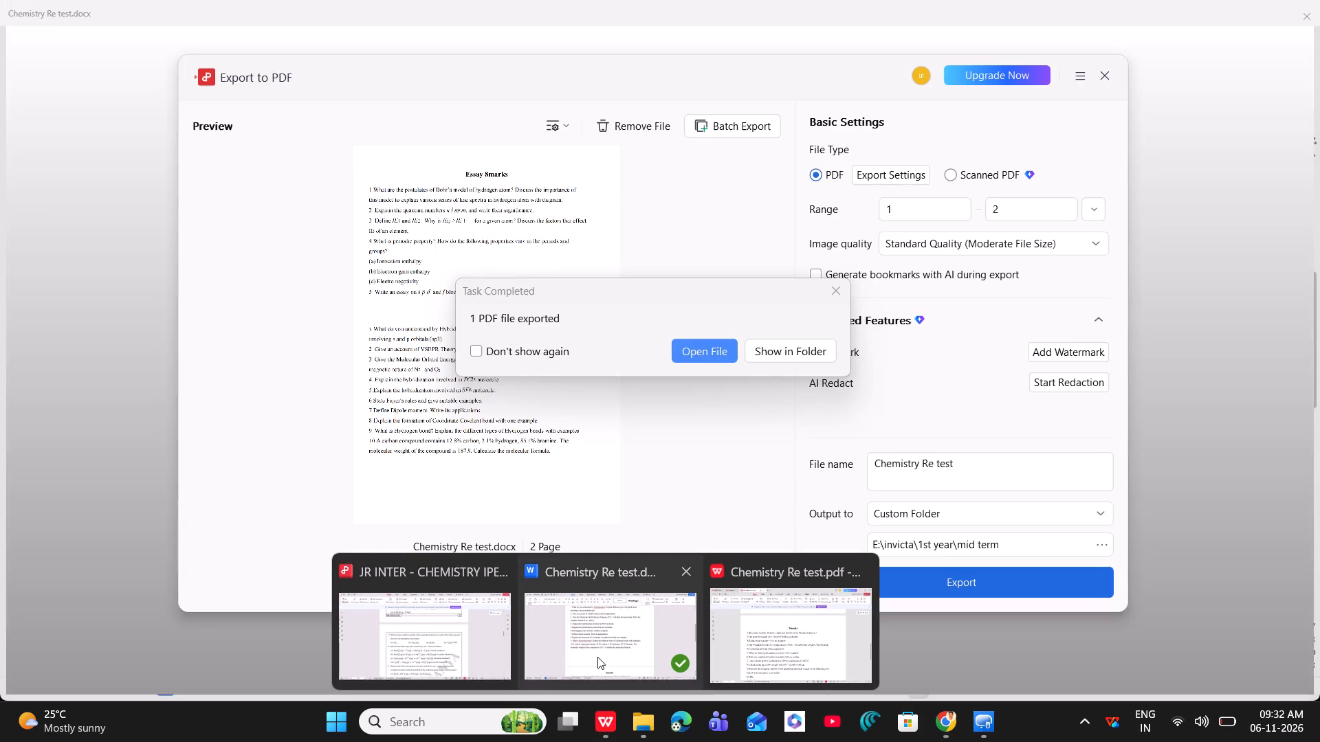
left_click(597, 657)
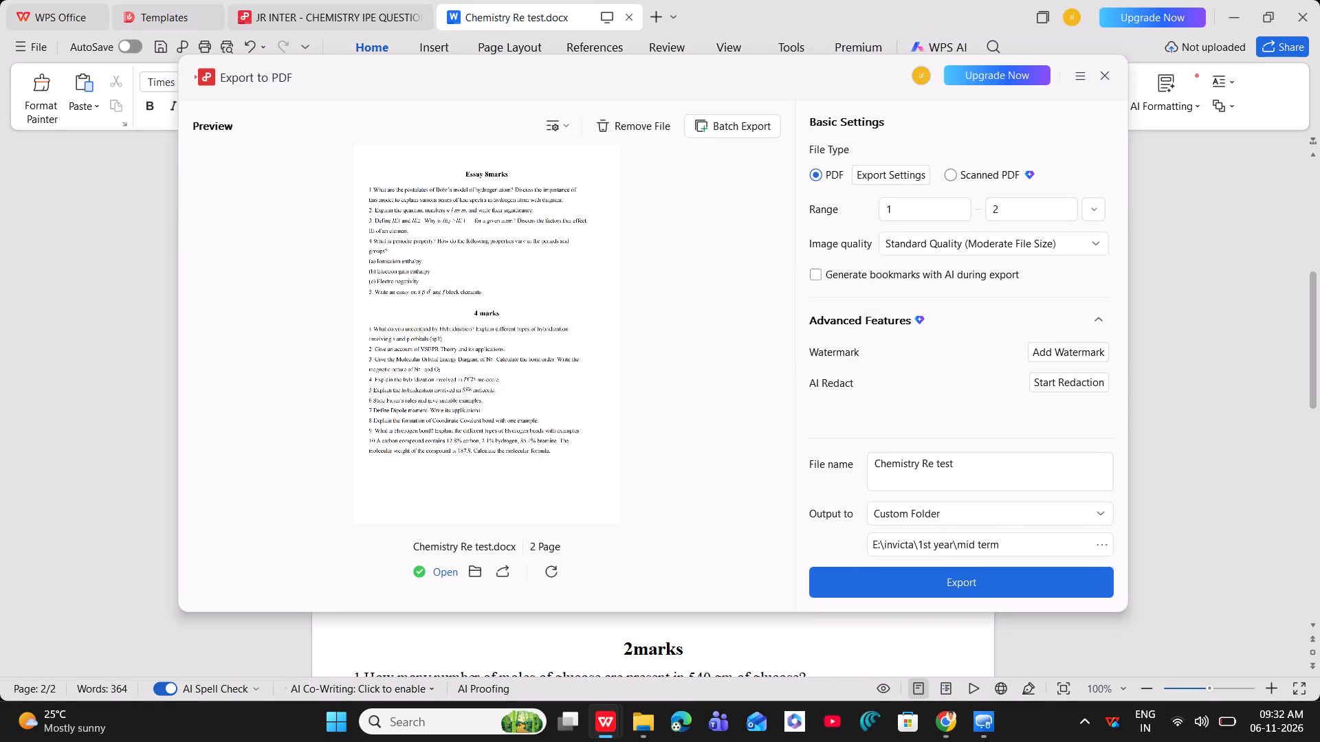
left_click(1102, 77)
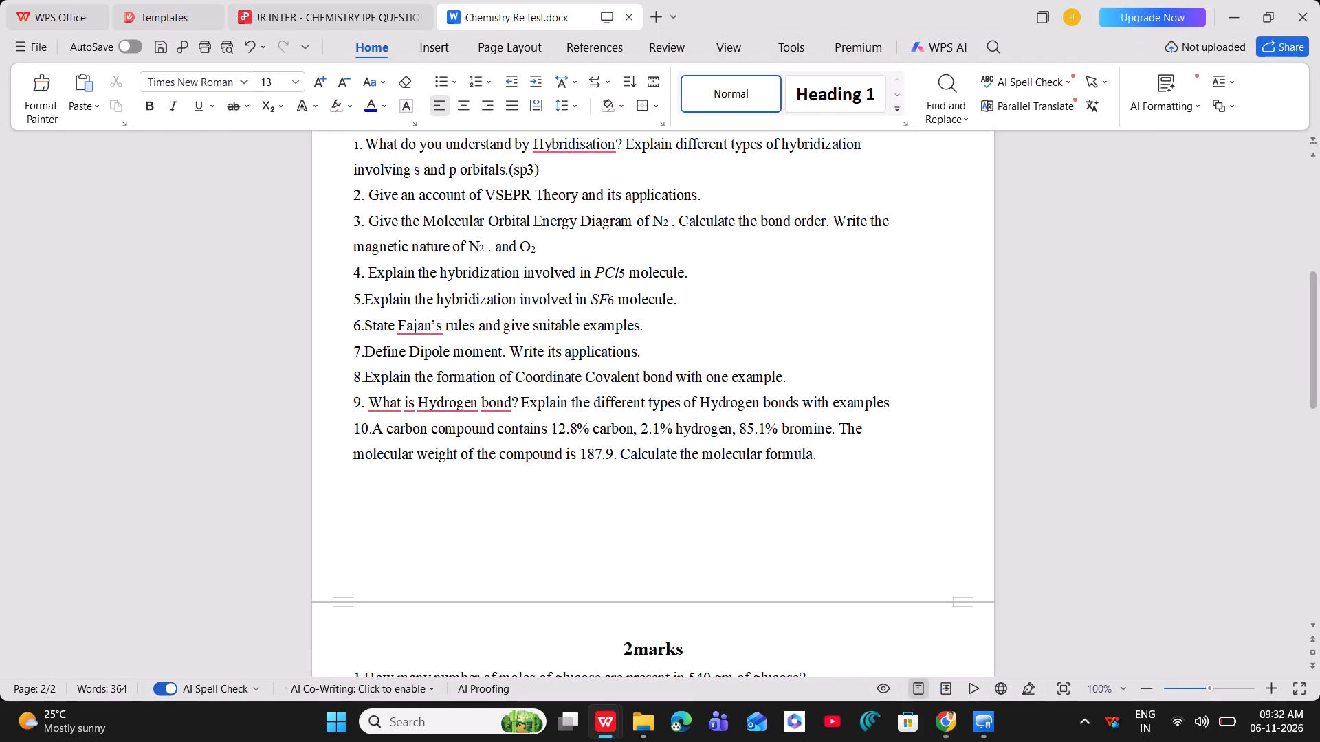
Correct the empirical formula in question 4 of the 2marks section to CH2O, with the 2 after H as a subscript.
scroll(740, 350, "up", 6)
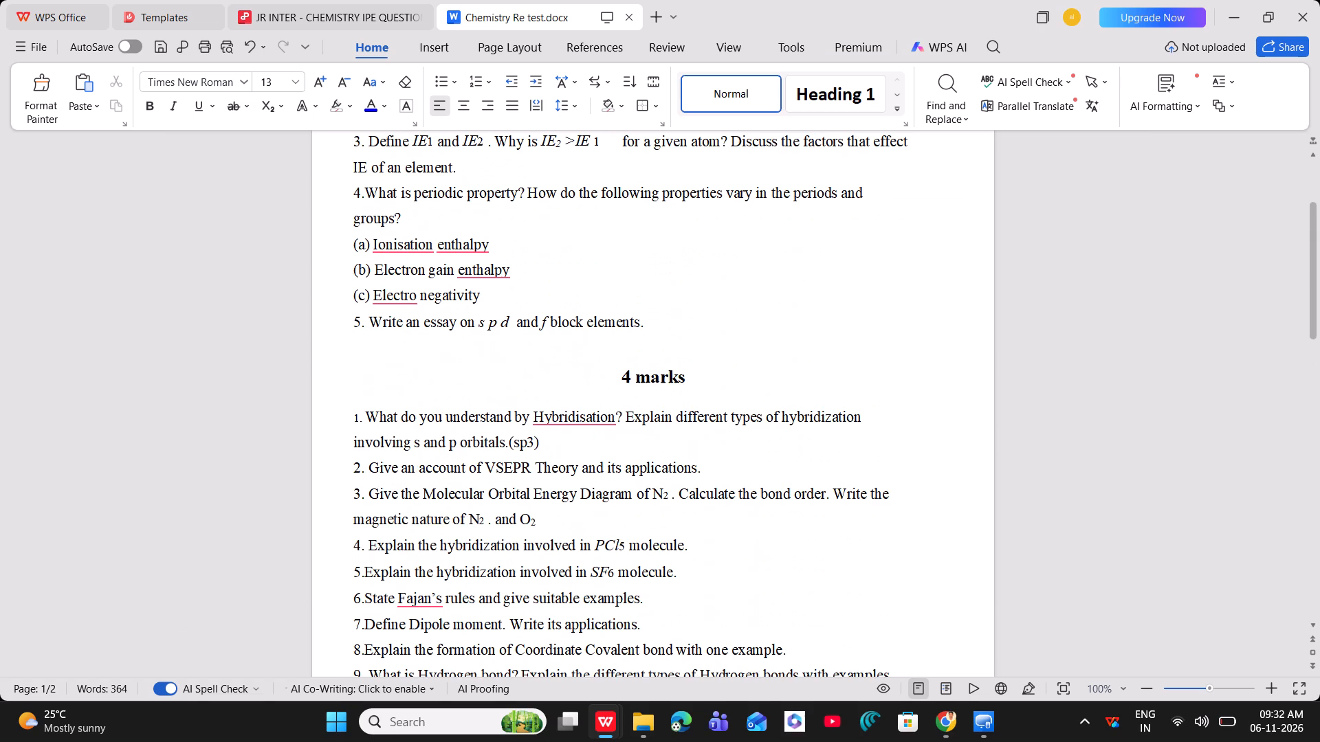
scroll(740, 350, "up", 4)
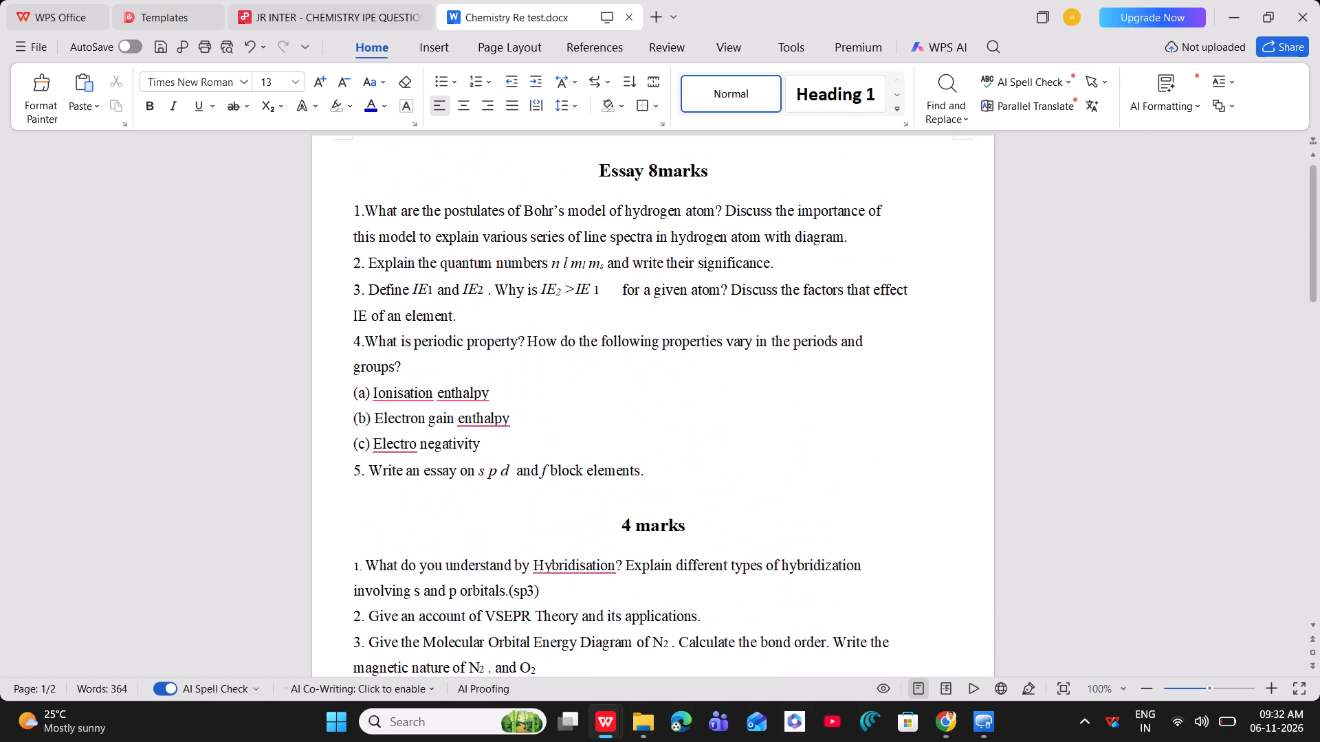
scroll(740, 350, "down", 3)
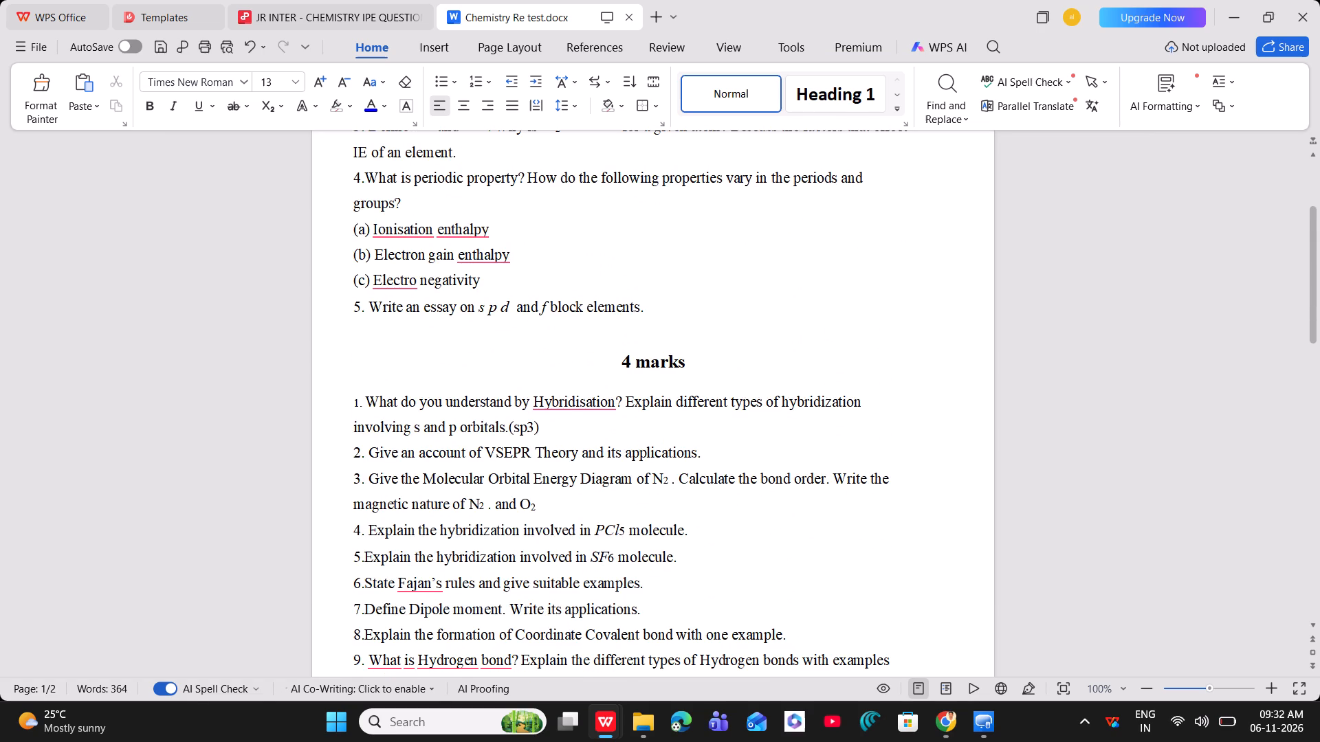
scroll(740, 350, "down", 3)
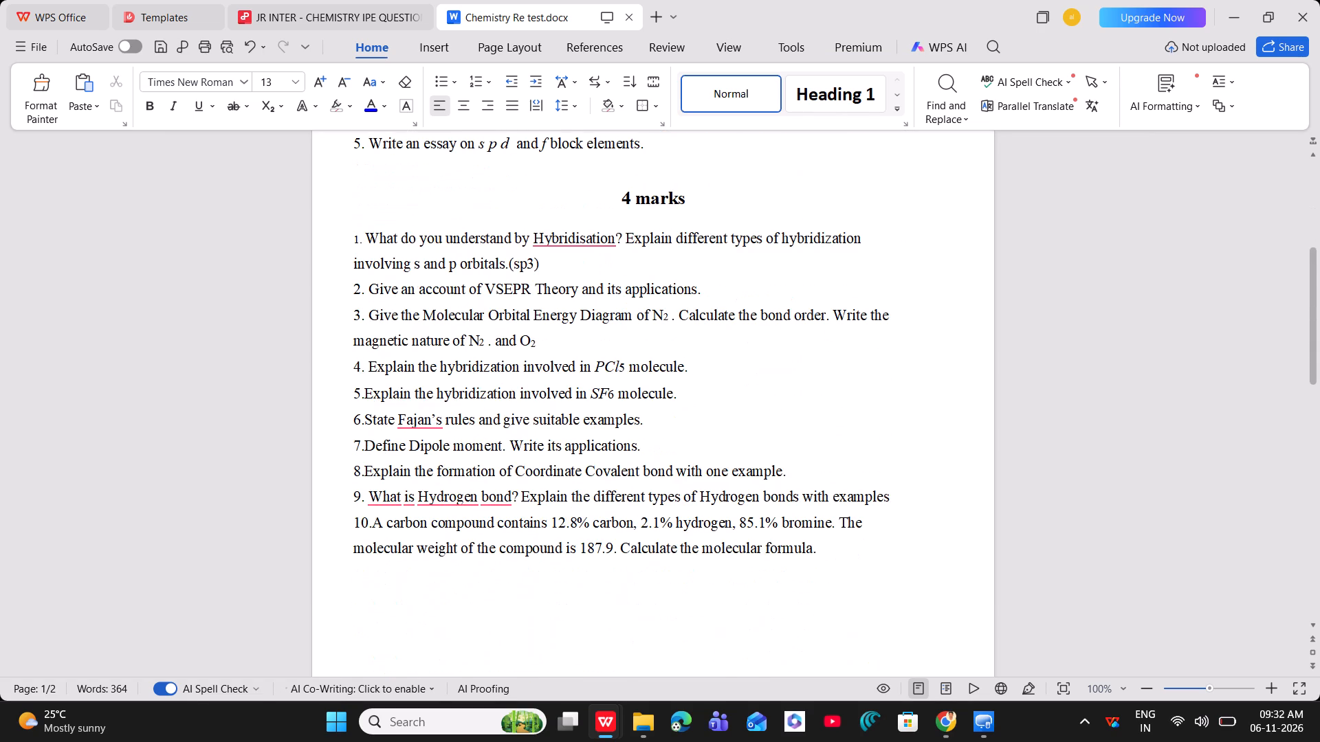
scroll(740, 350, "down", 16)
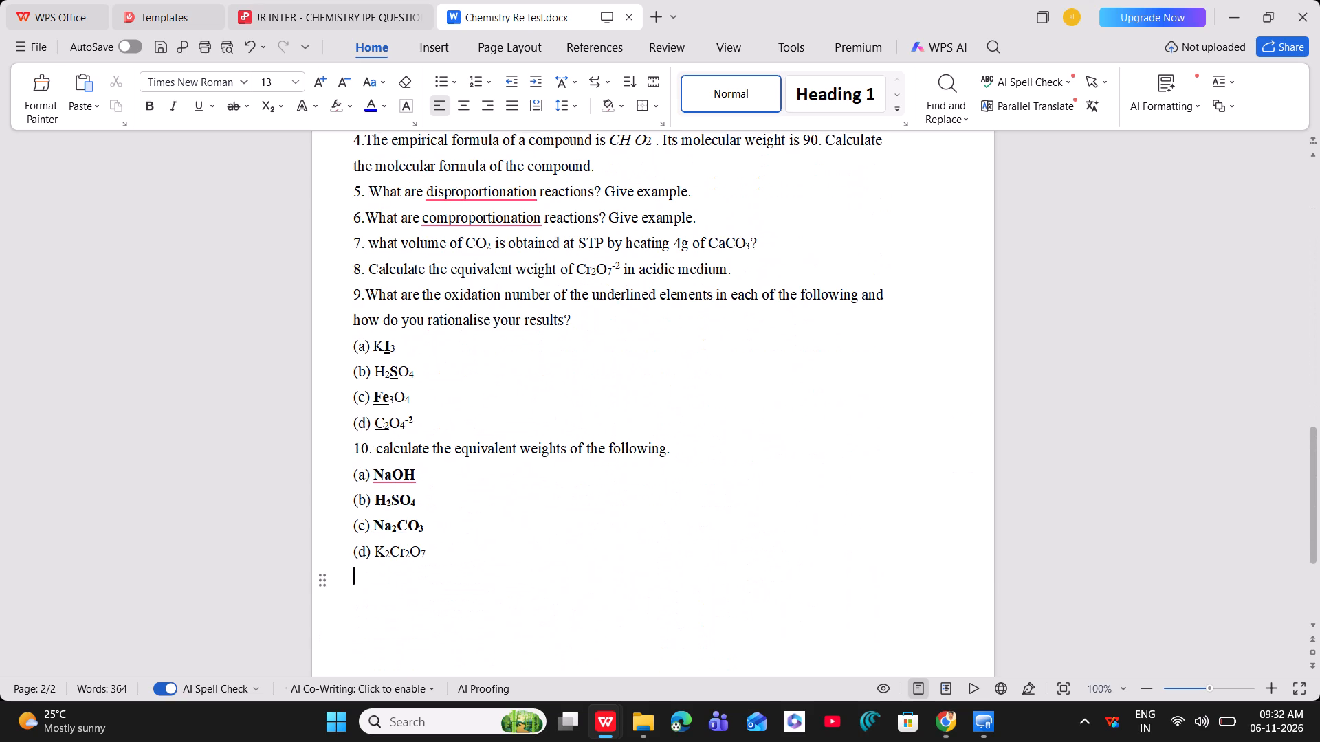
scroll(740, 350, "up", 3)
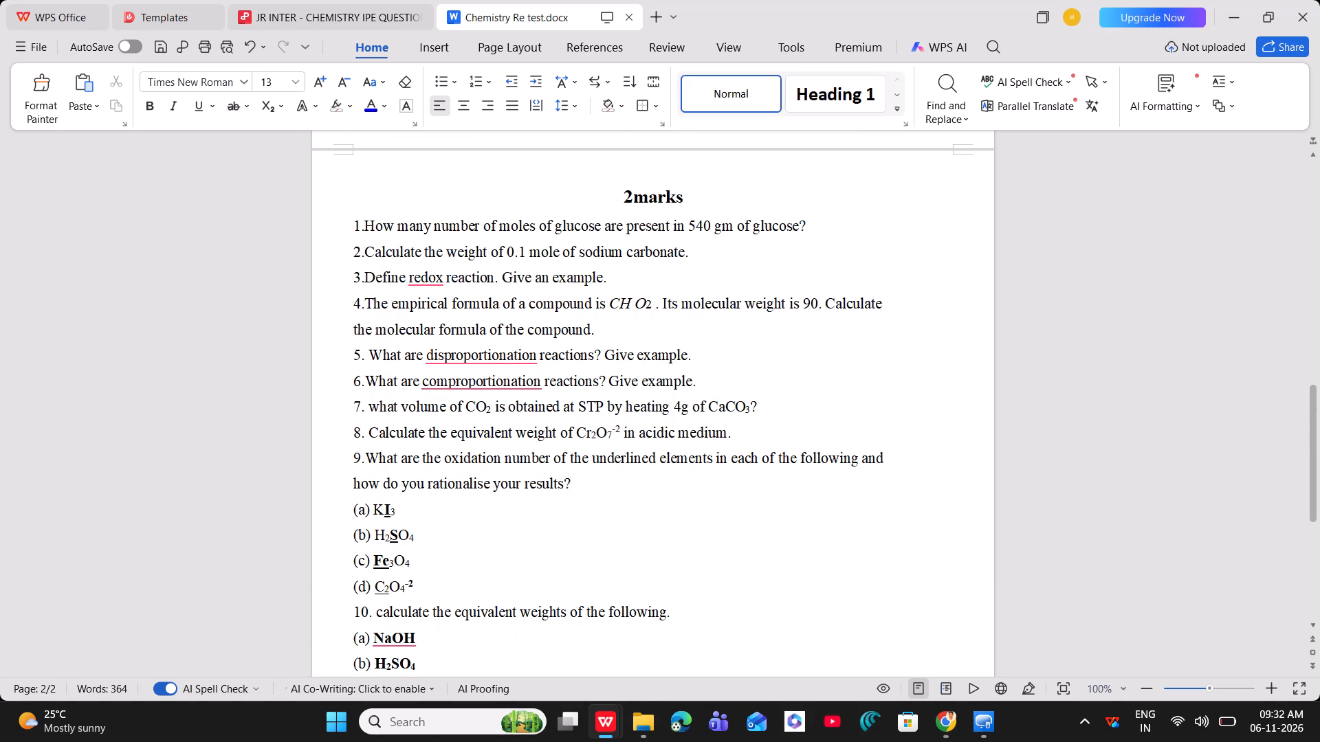
left_click(635, 303)
key("BackSpace")
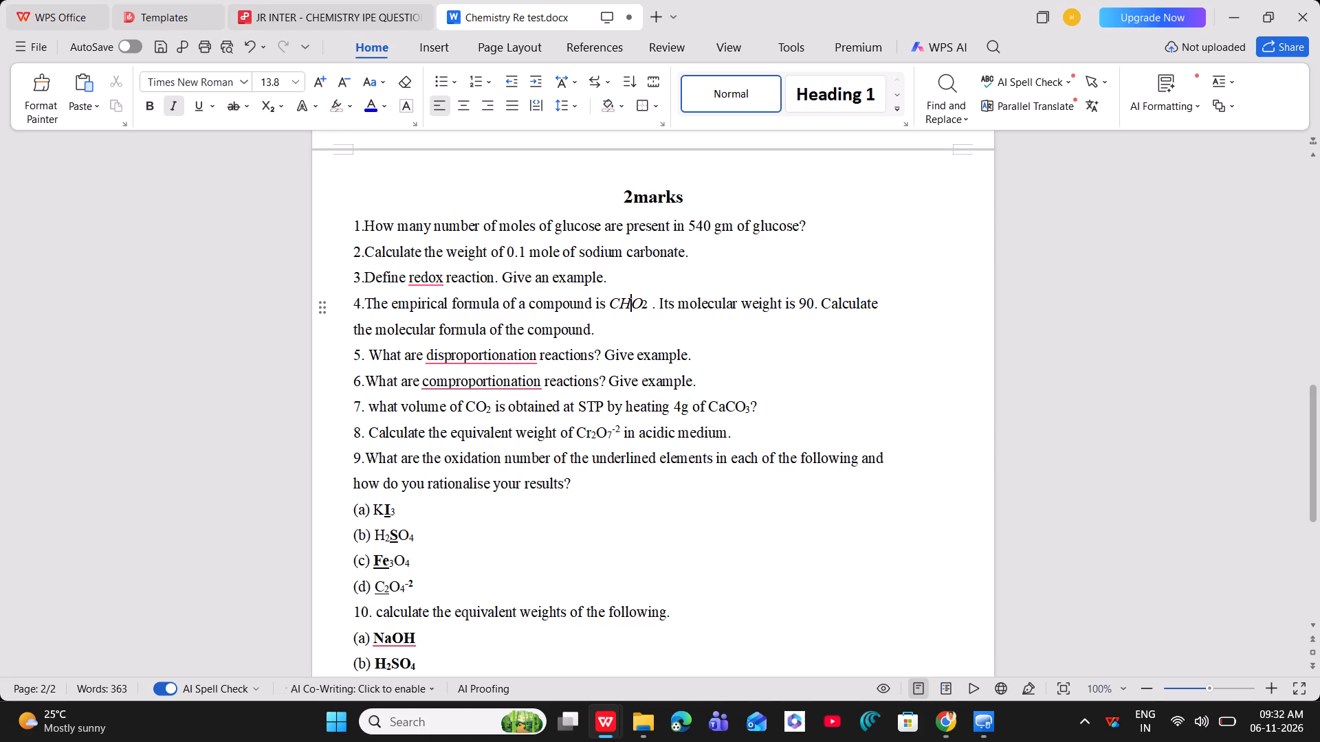
key("2")
key("shift+Left")
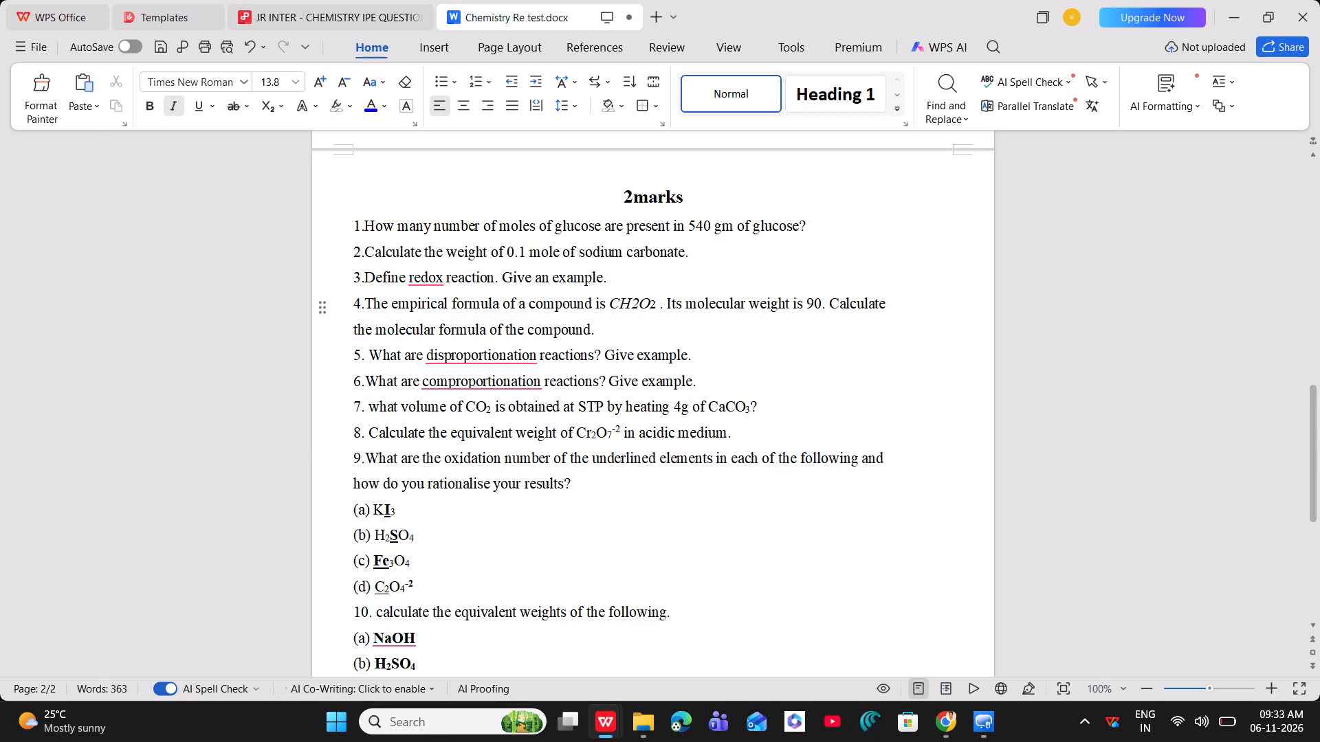
left_click(271, 104)
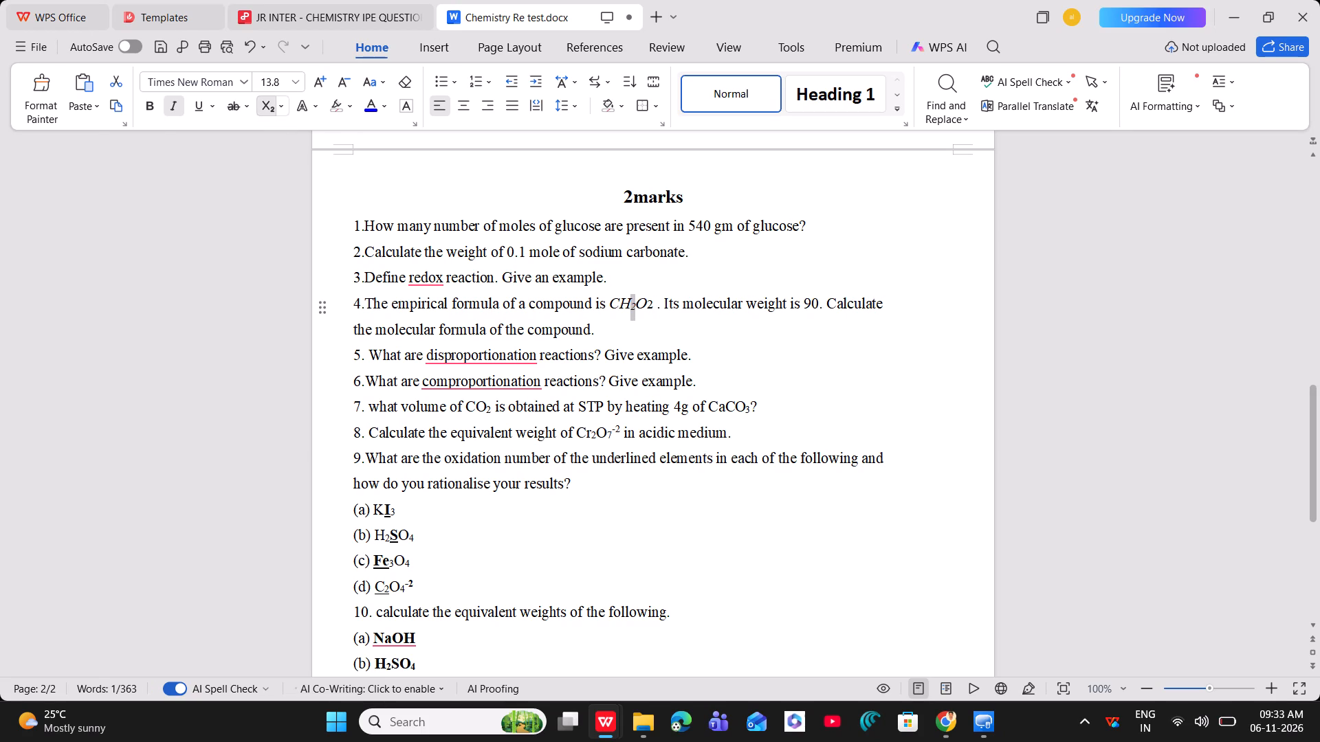
left_click(648, 301)
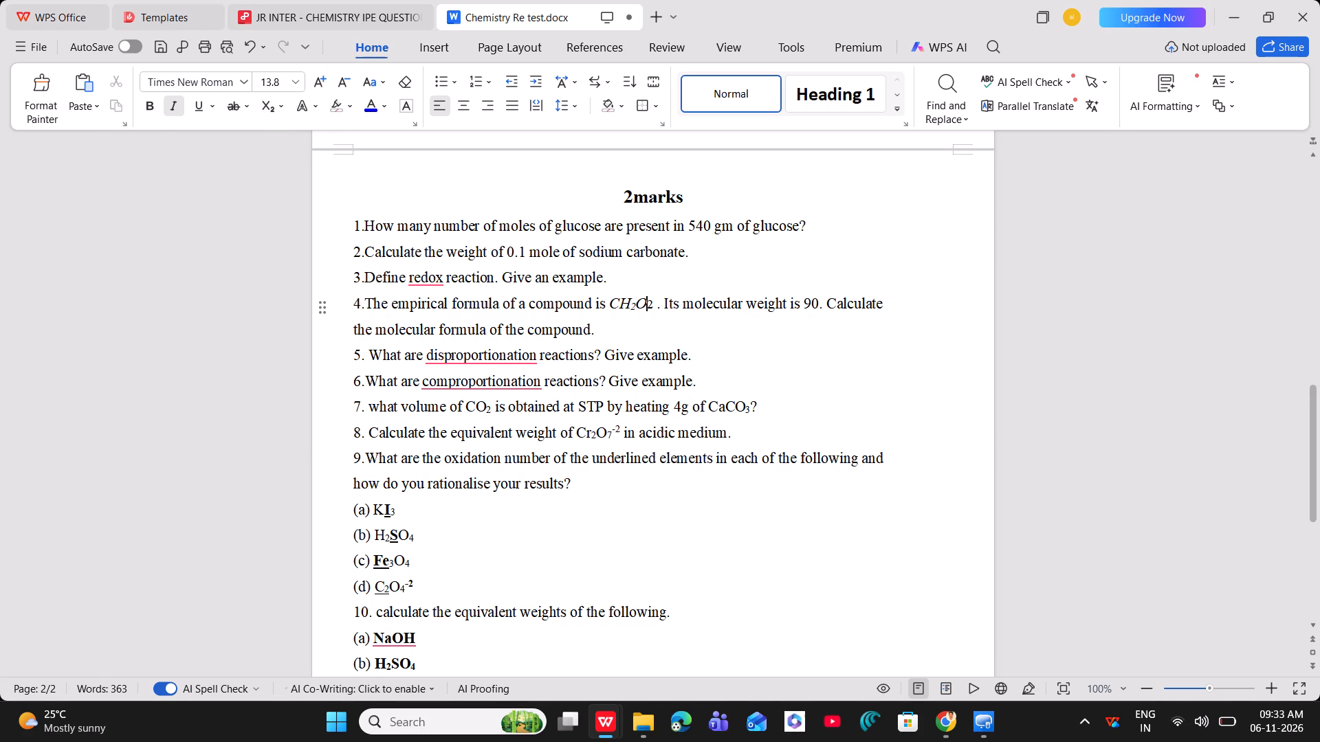
key("Delete")
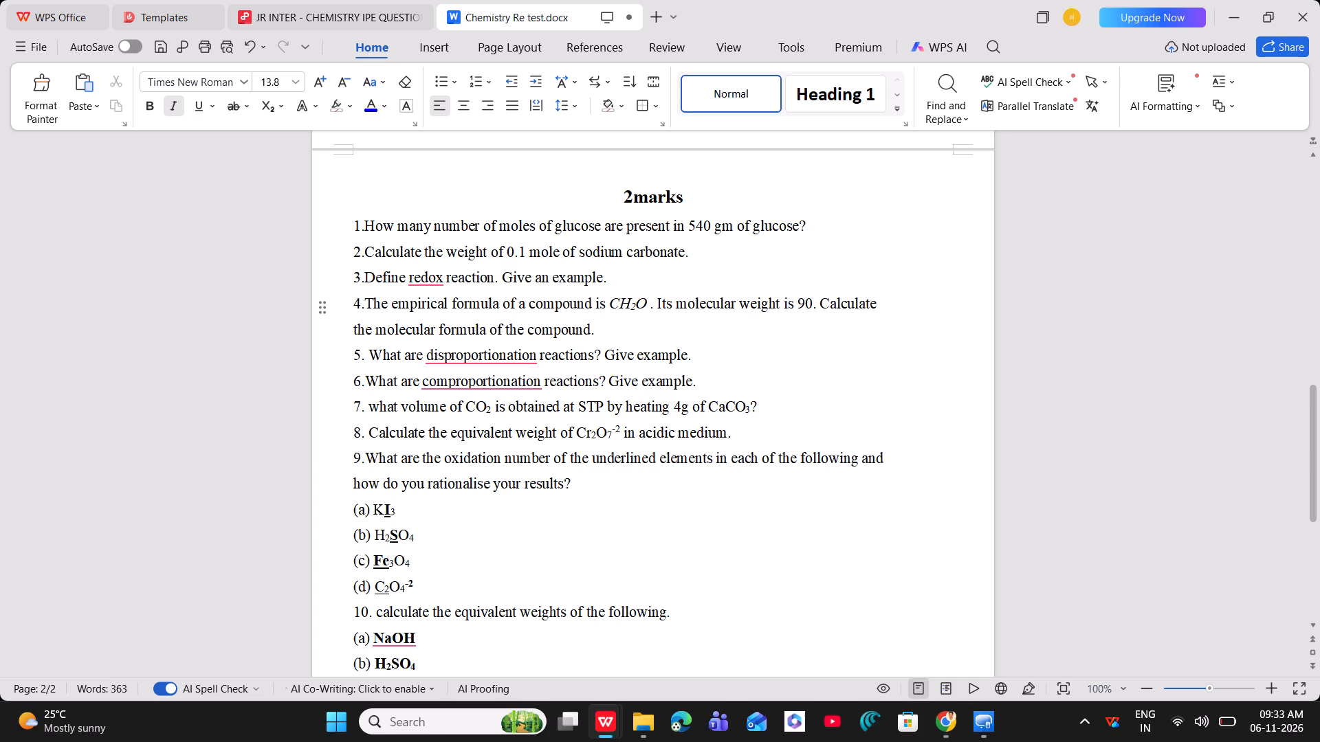
left_click(724, 361)
Save the corrected Chemistry Re test document, looking back over its questions up to the Essay 8marks section.
left_click(165, 43)
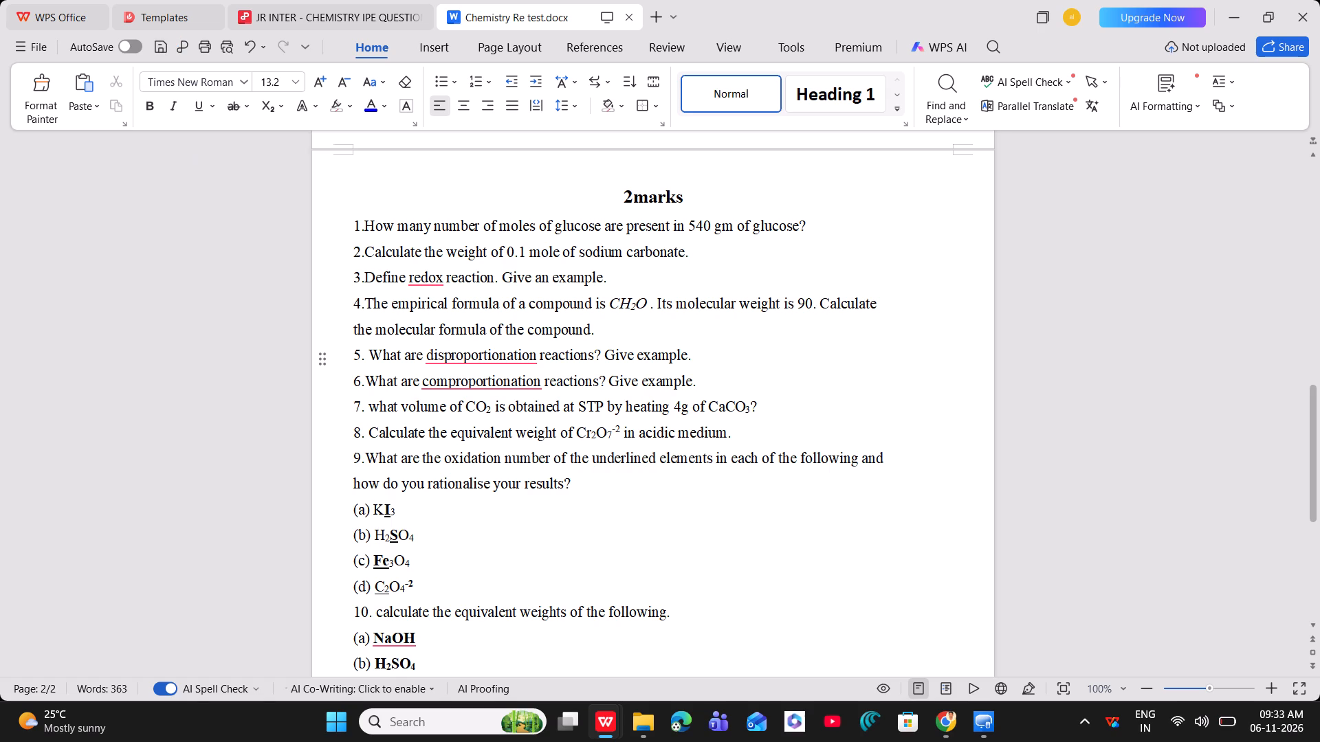
scroll(552, 530, "down", 4)
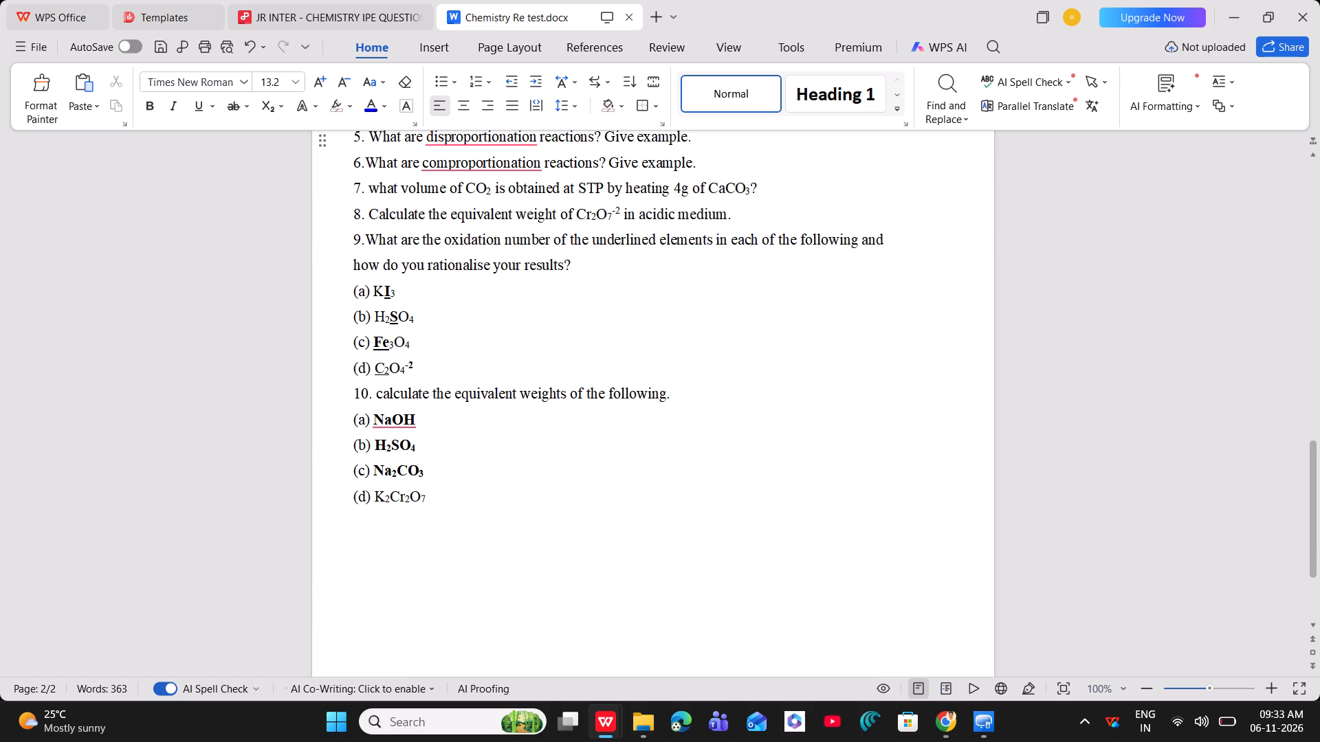
scroll(552, 530, "up", 18)
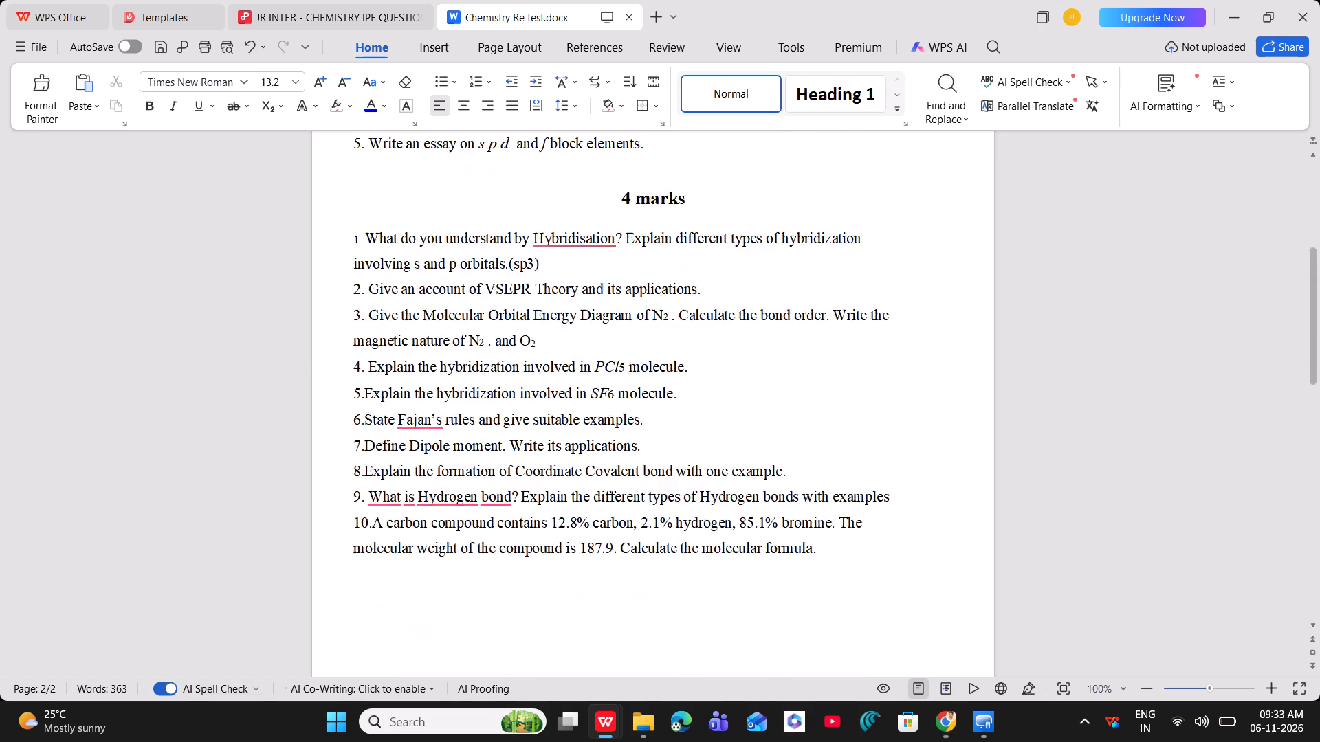
scroll(552, 530, "up", 8)
scroll(552, 530, "up", 15)
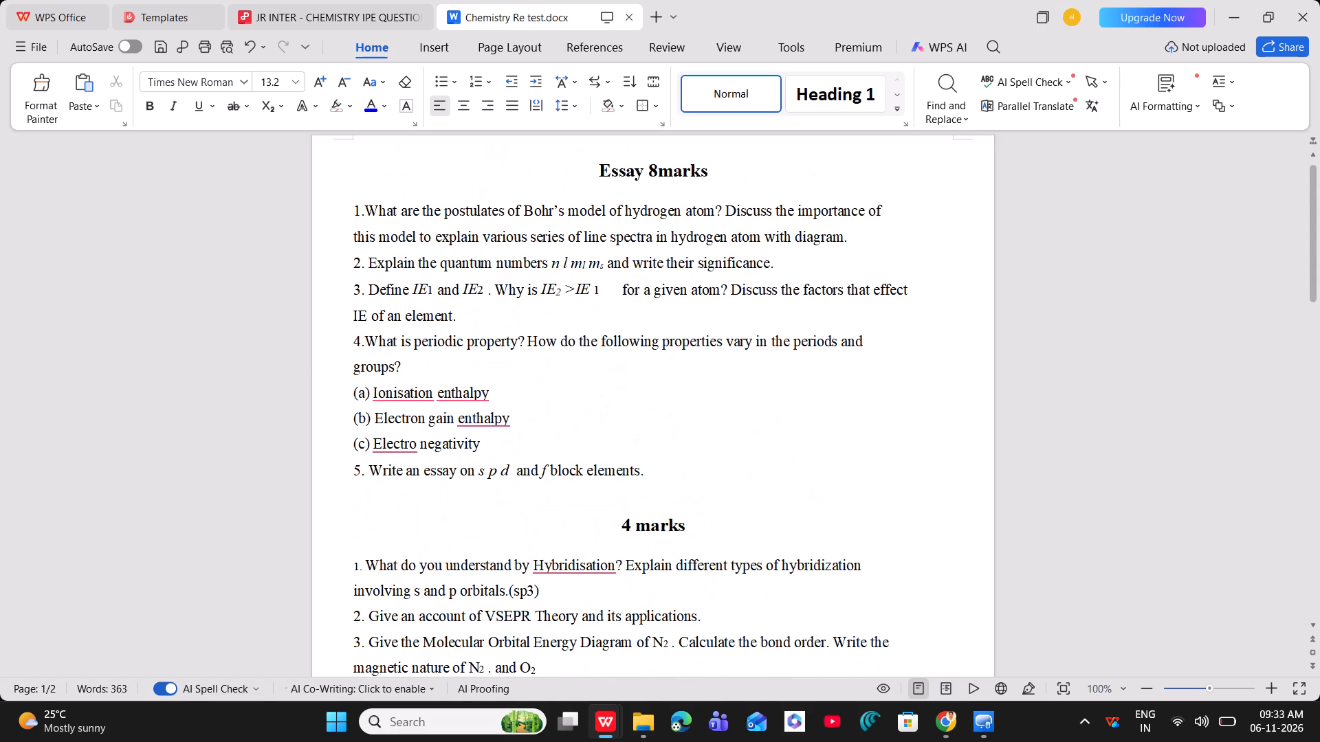
left_click(153, 46)
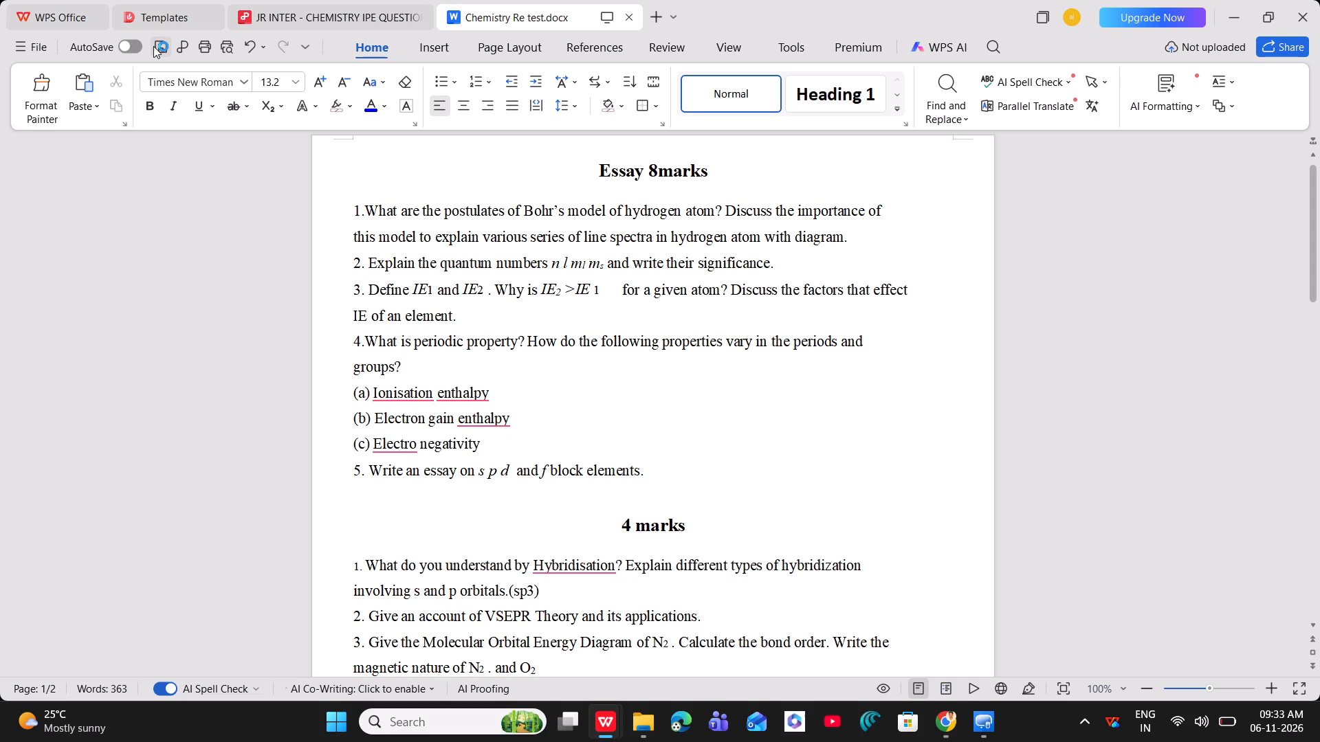
Export pages 1 to 2 to PDF again as Chemistry Re test in the mid term folder, replacing the existing file.
left_click(24, 43)
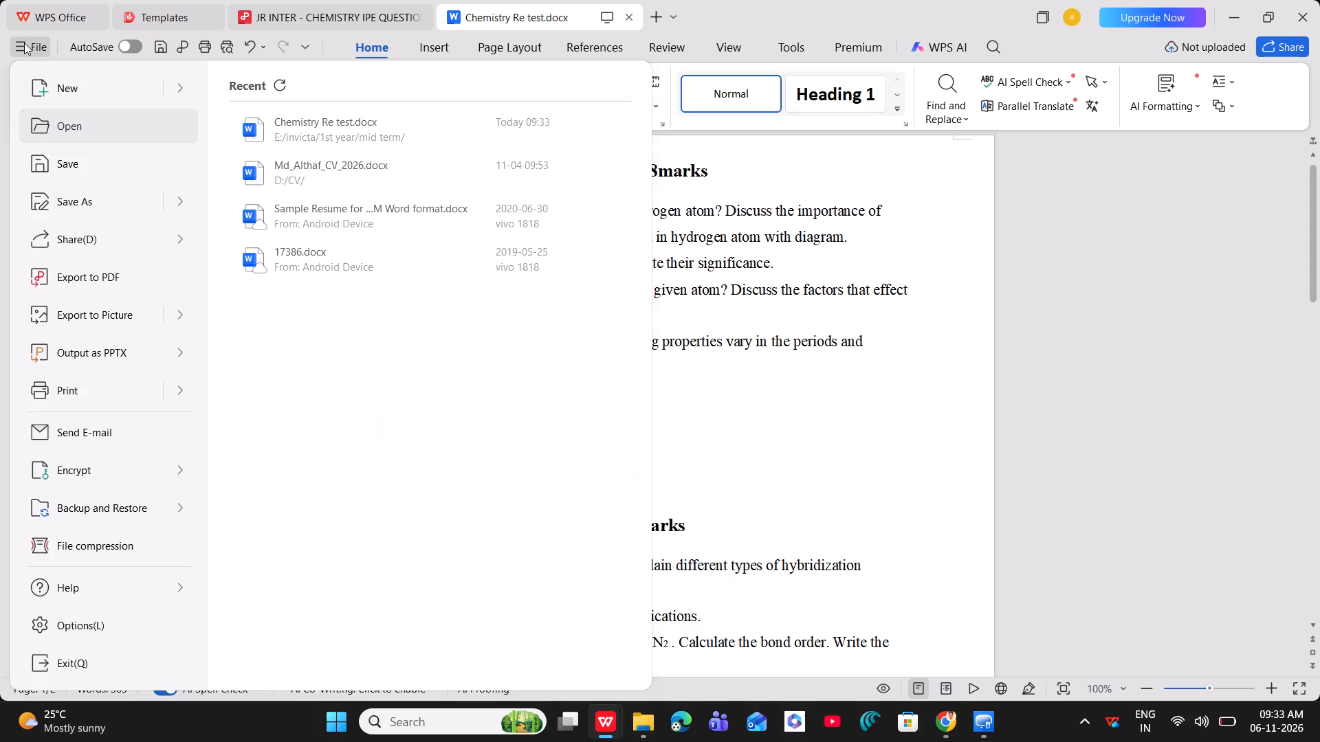
left_click(74, 282)
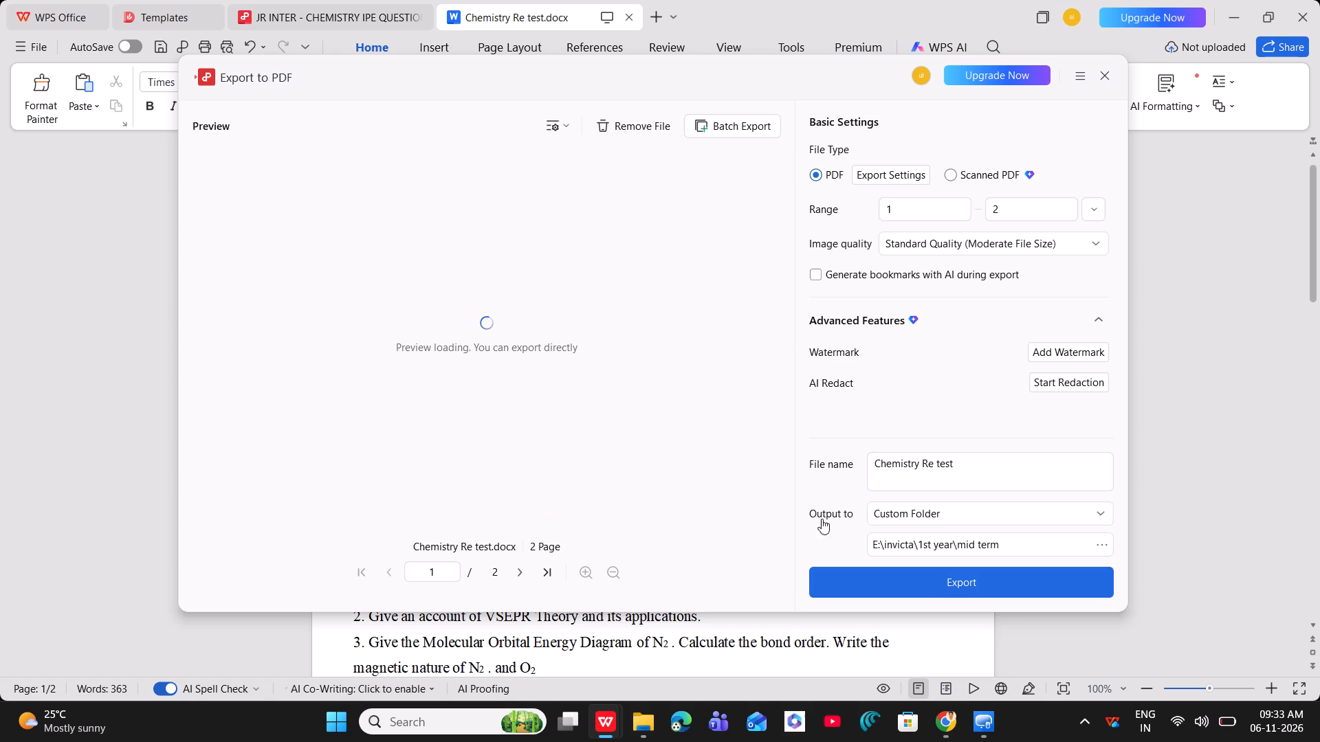
left_click(957, 577)
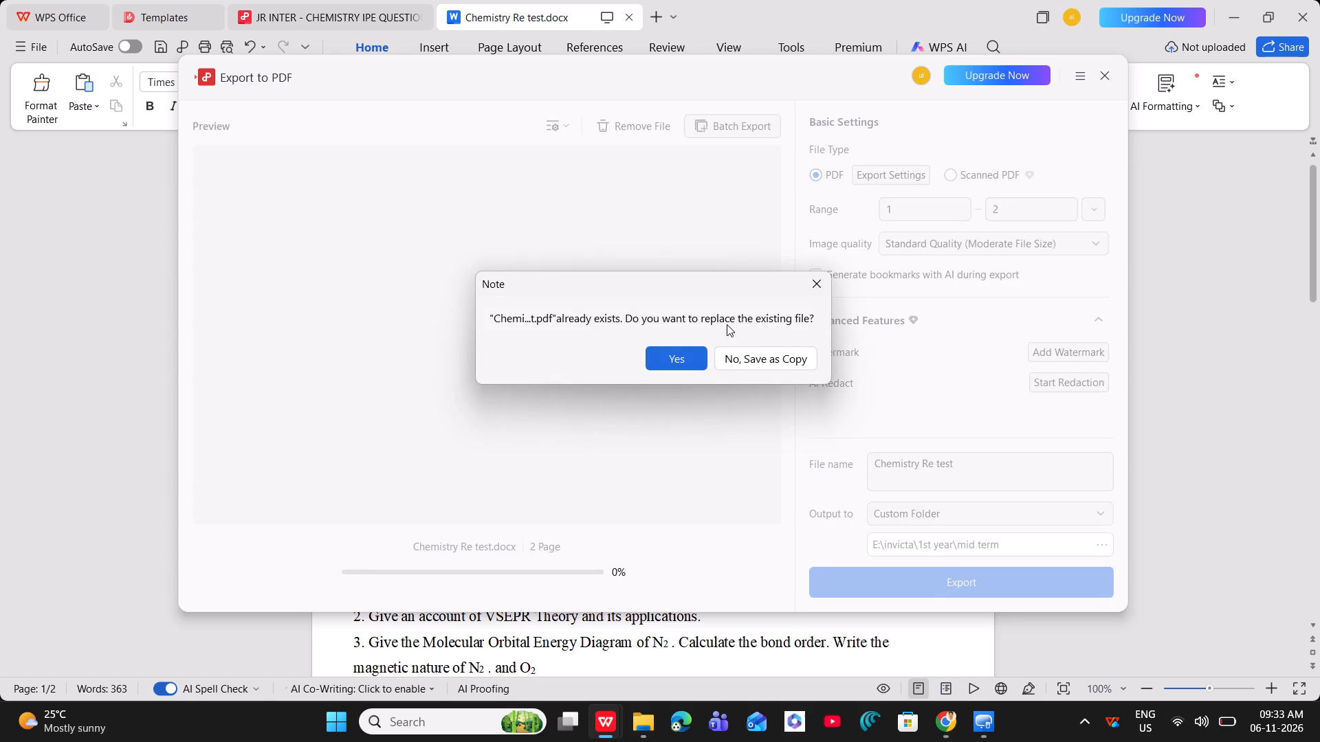
left_click(682, 352)
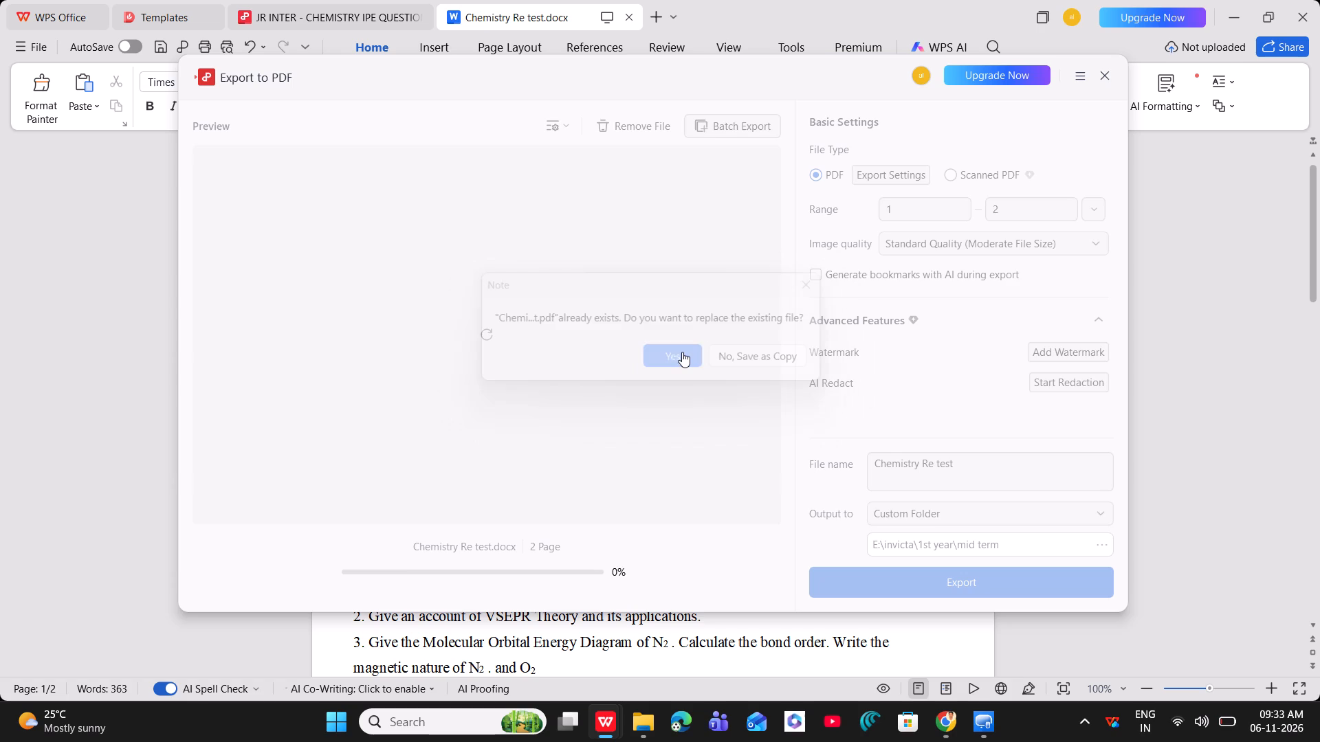